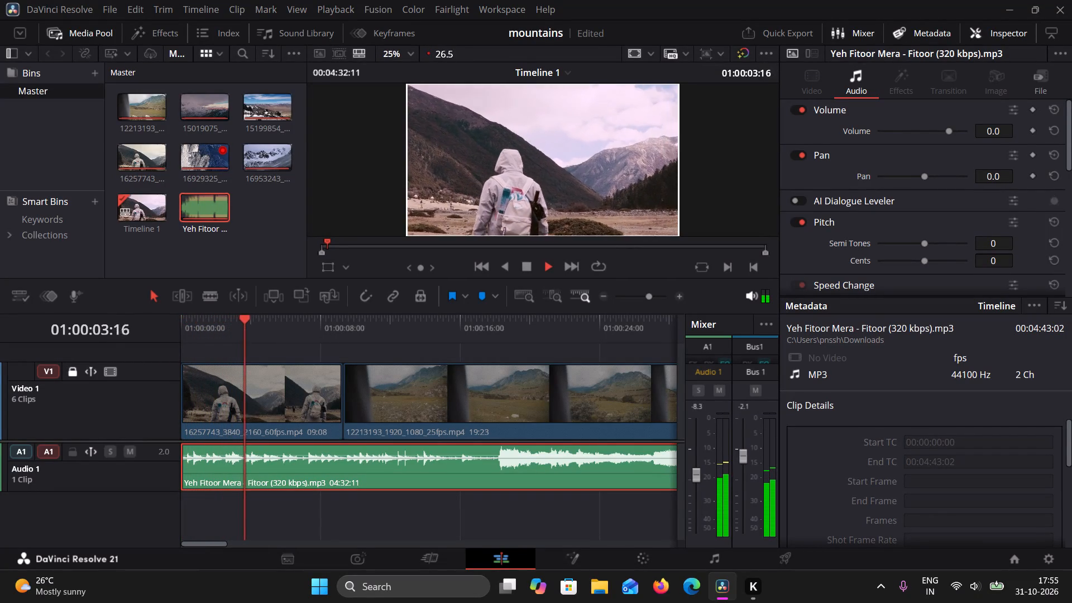
Stop the Timeline 1 playback at about 01:00:04:17, within the first video clip.
click(534, 266)
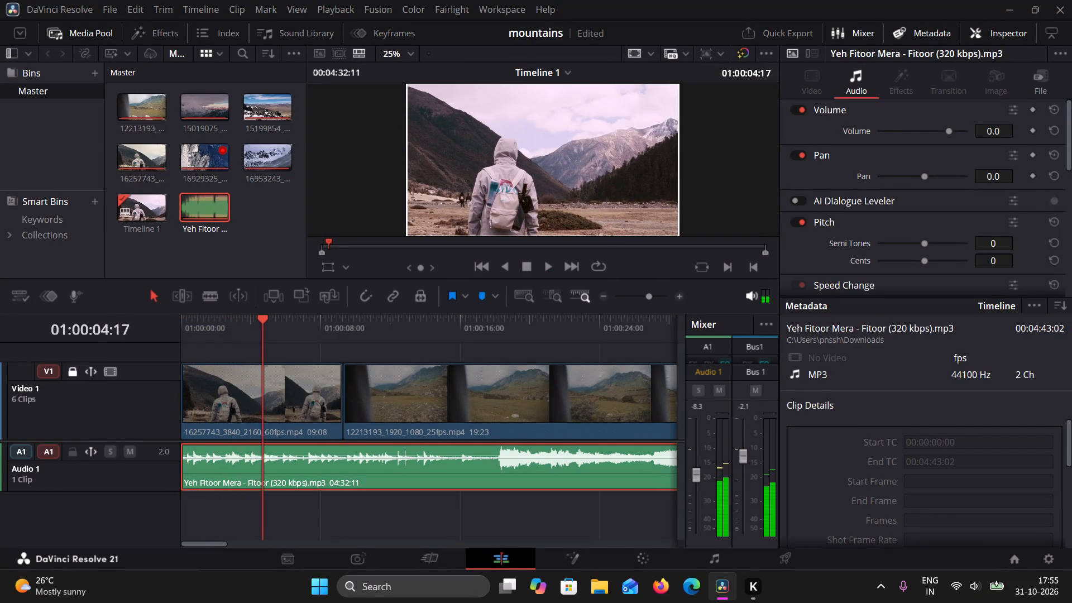
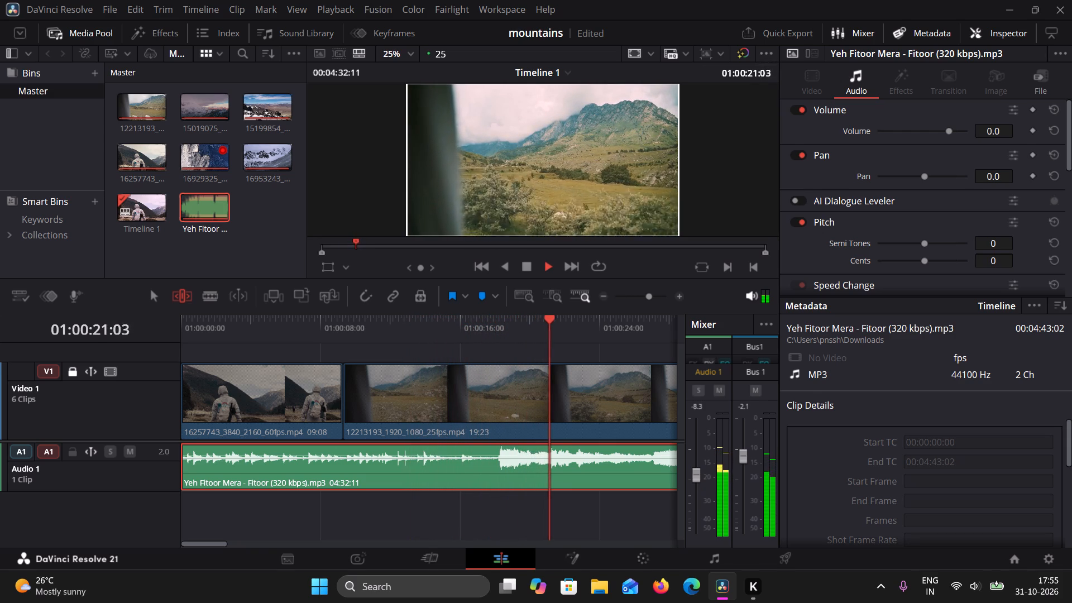
Enlarge the Timeline 1 viewer by moving its divider with the timeline until the picture shows at about 35%.
click(779, 313)
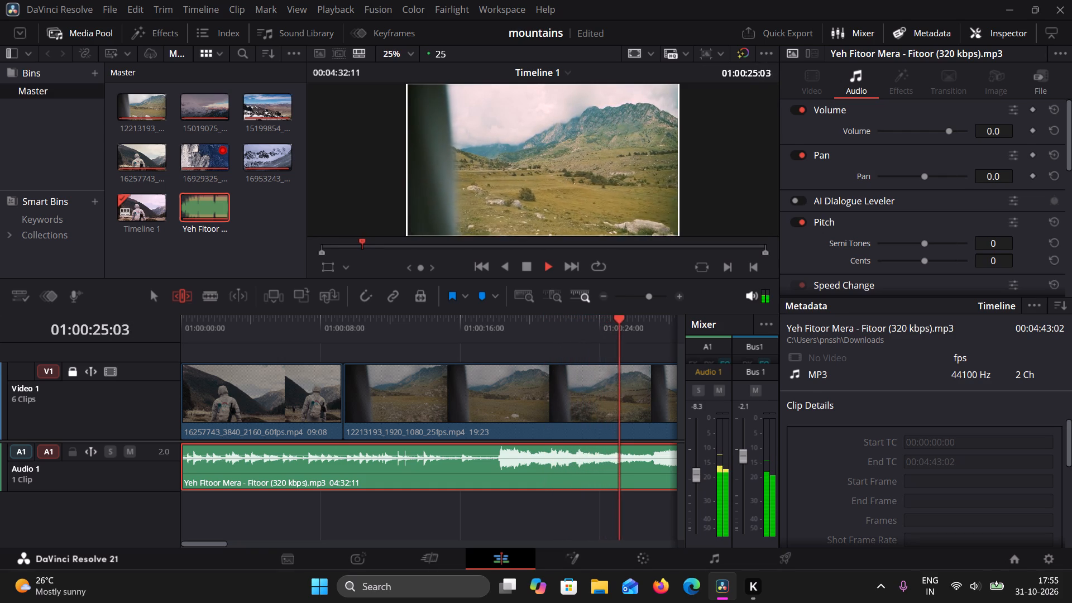
drag(761, 313, 761, 342)
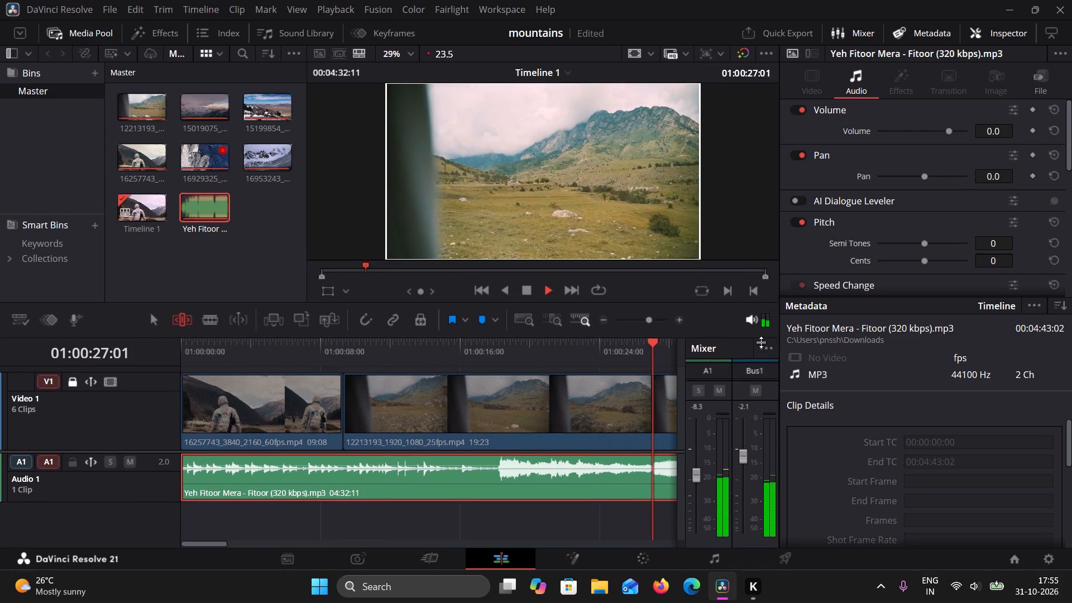
drag(761, 342, 759, 422)
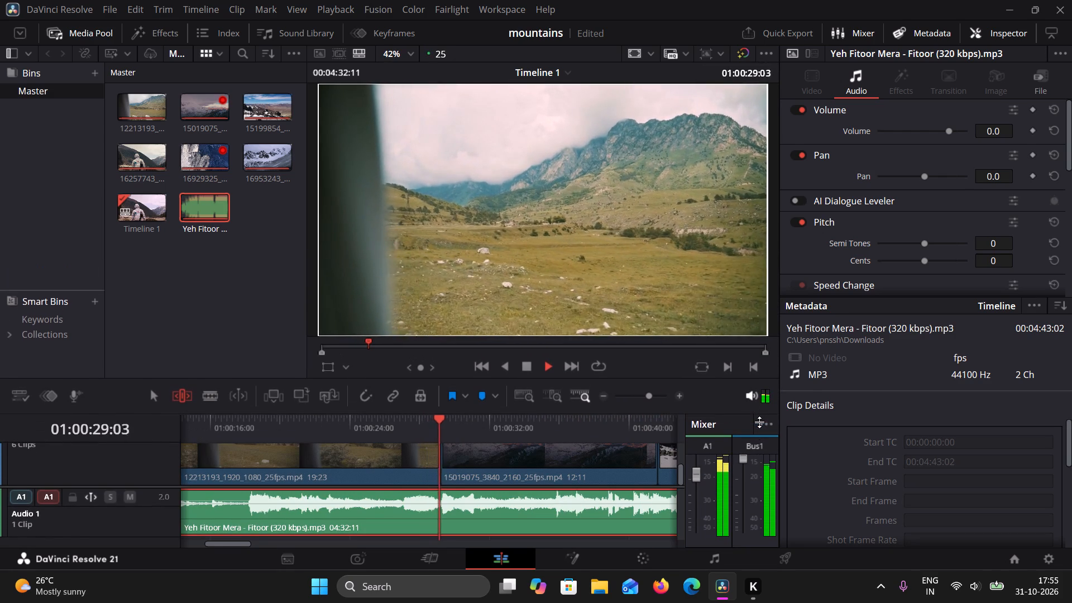
drag(759, 422, 760, 384)
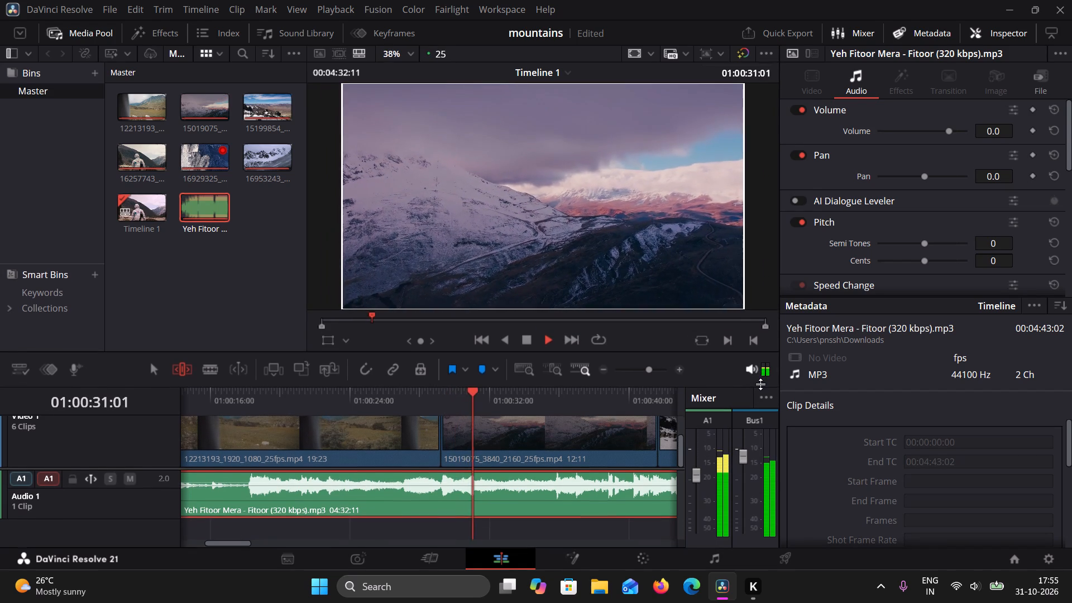
drag(760, 384, 764, 371)
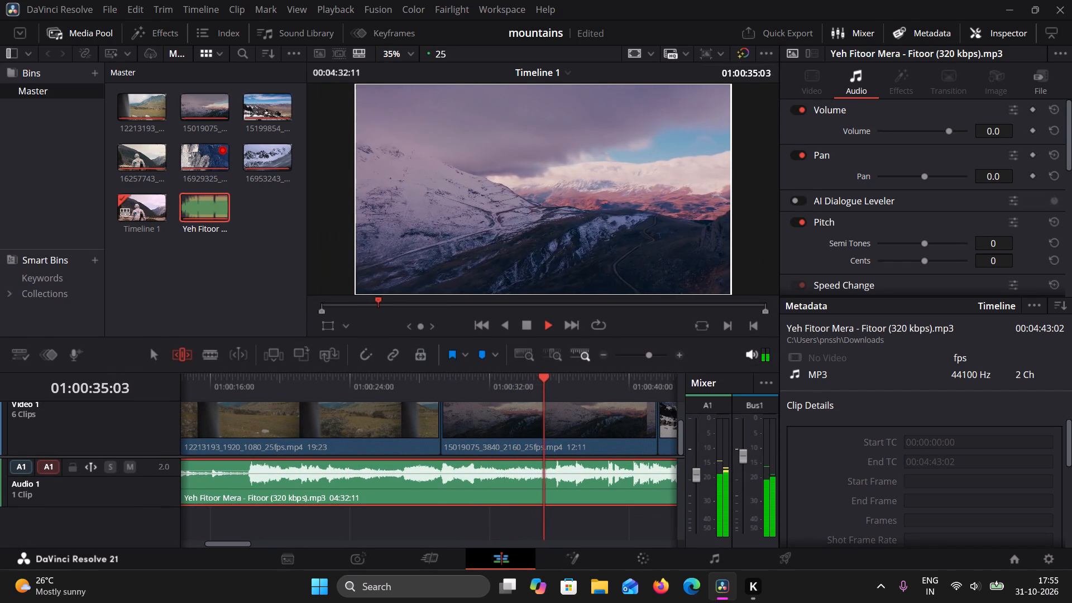
Enlarge the audio Inspector by shrinking the Metadata area below it until the Equalizer section shows.
drag(782, 295, 869, 308)
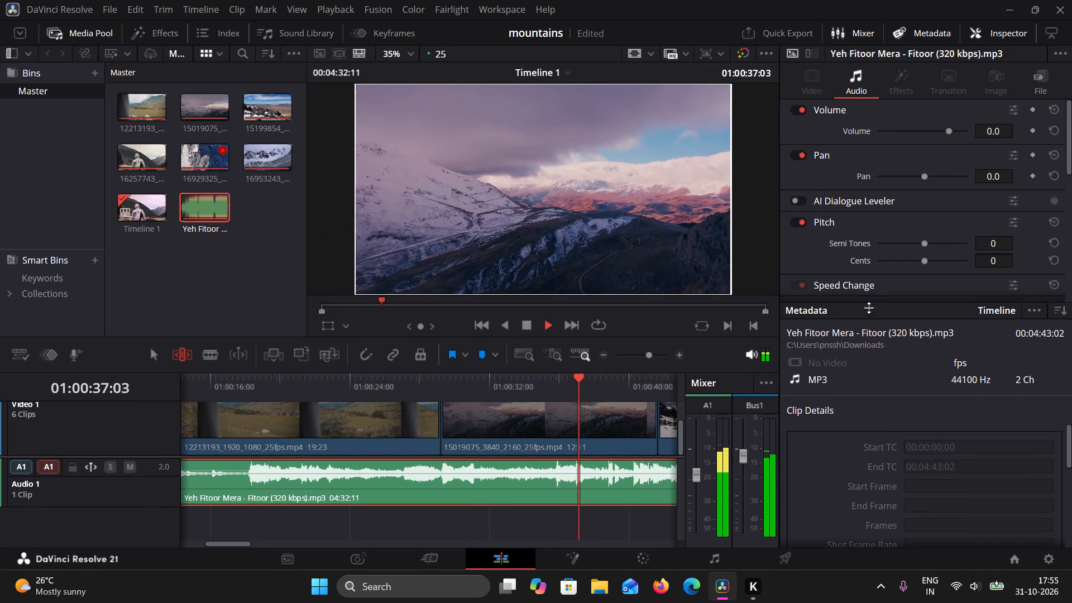
drag(869, 308, 889, 490)
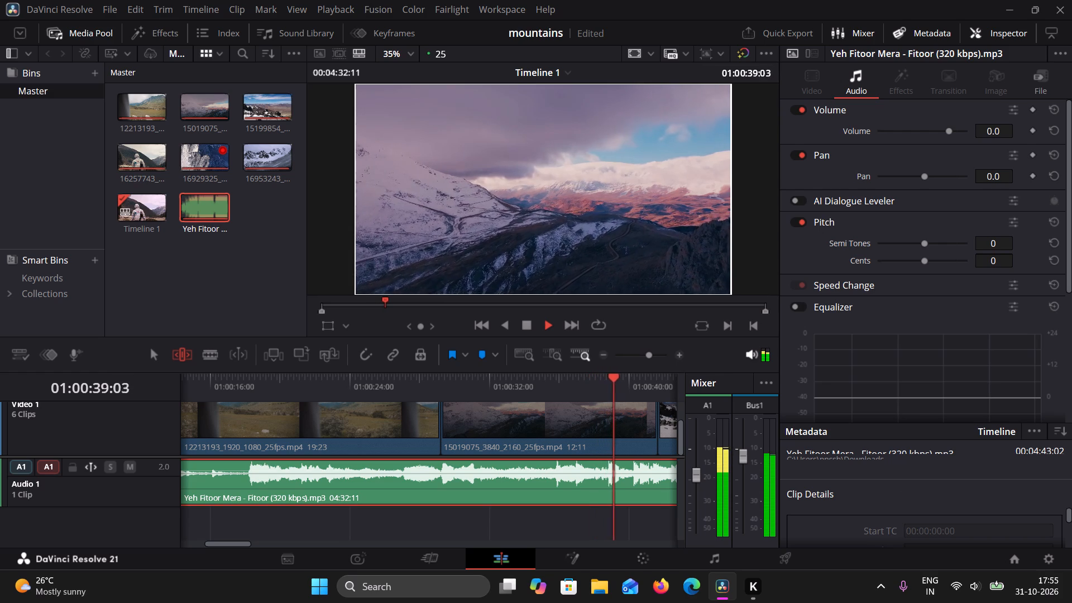
Readjust the viewer and timeline split so both tracks fit fully, with the viewer picture at about 32%.
click(698, 372)
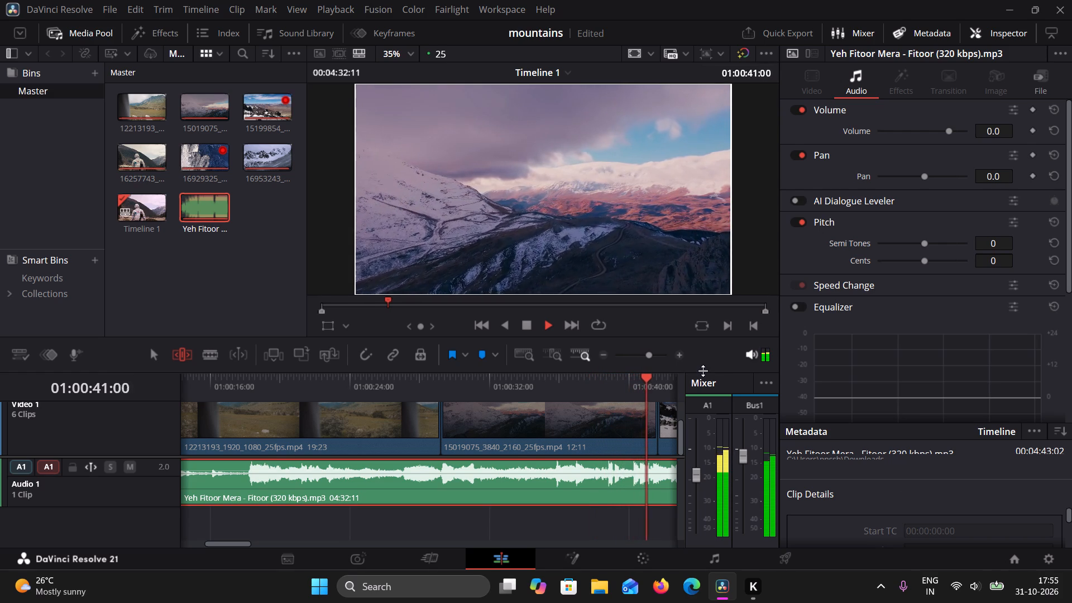
drag(703, 371, 704, 384)
scroll(488, 442, up, 2)
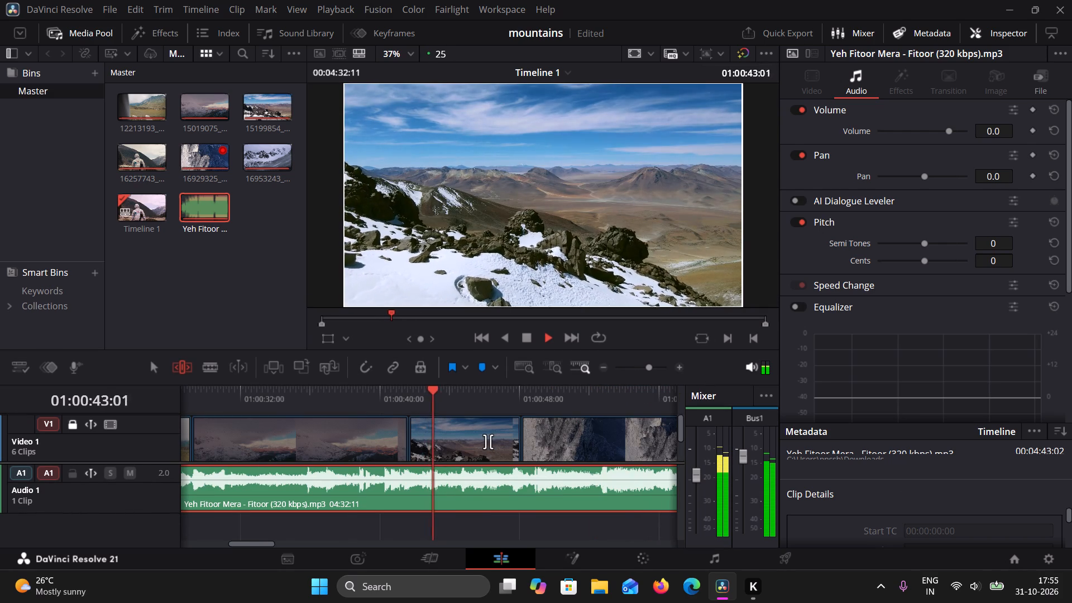
scroll(488, 442, up, 2)
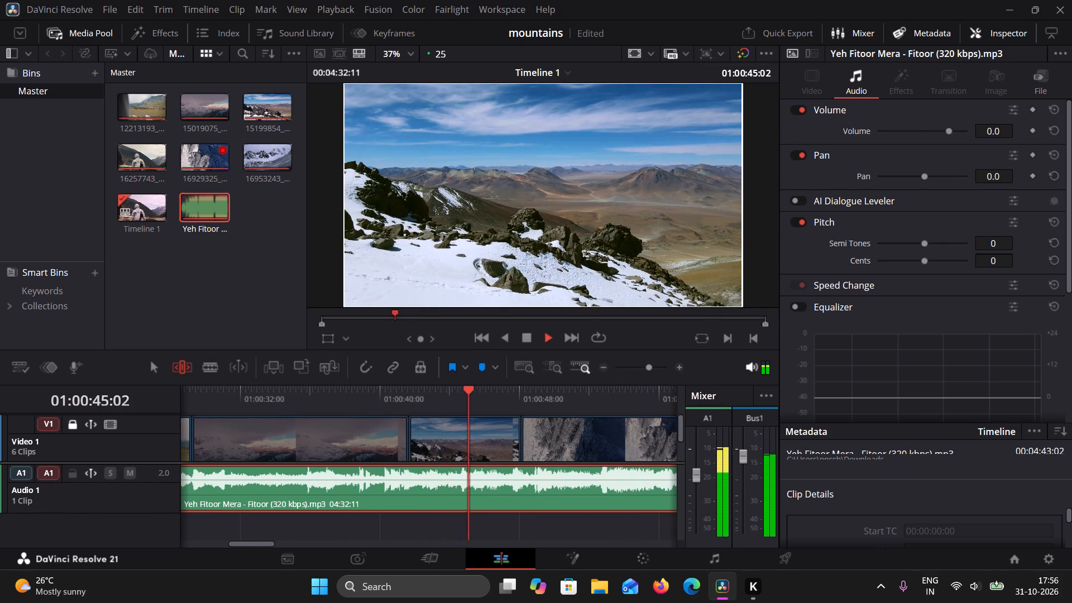
drag(613, 384, 619, 355)
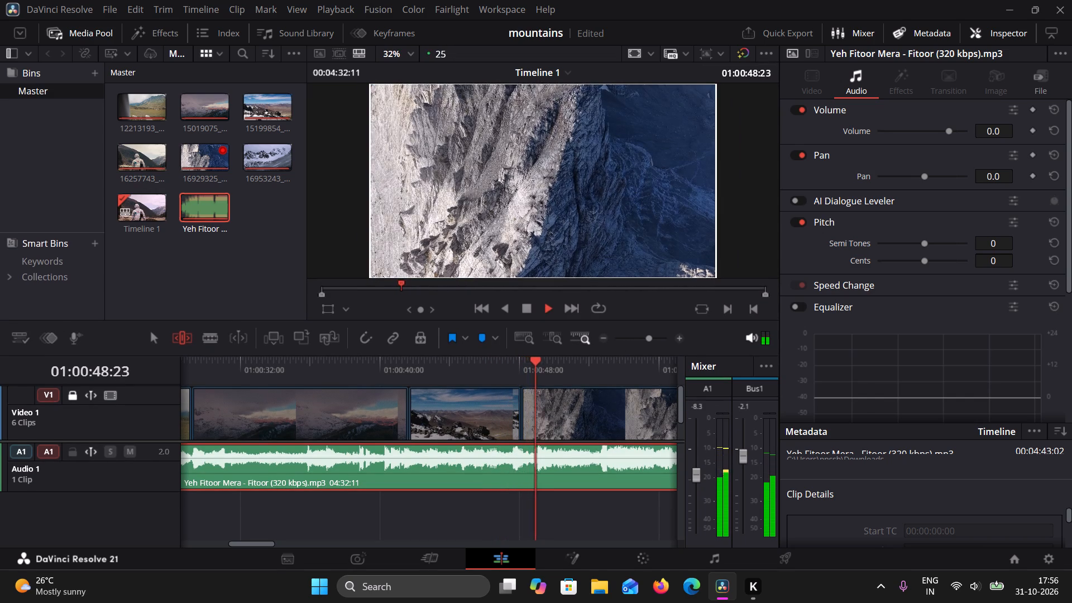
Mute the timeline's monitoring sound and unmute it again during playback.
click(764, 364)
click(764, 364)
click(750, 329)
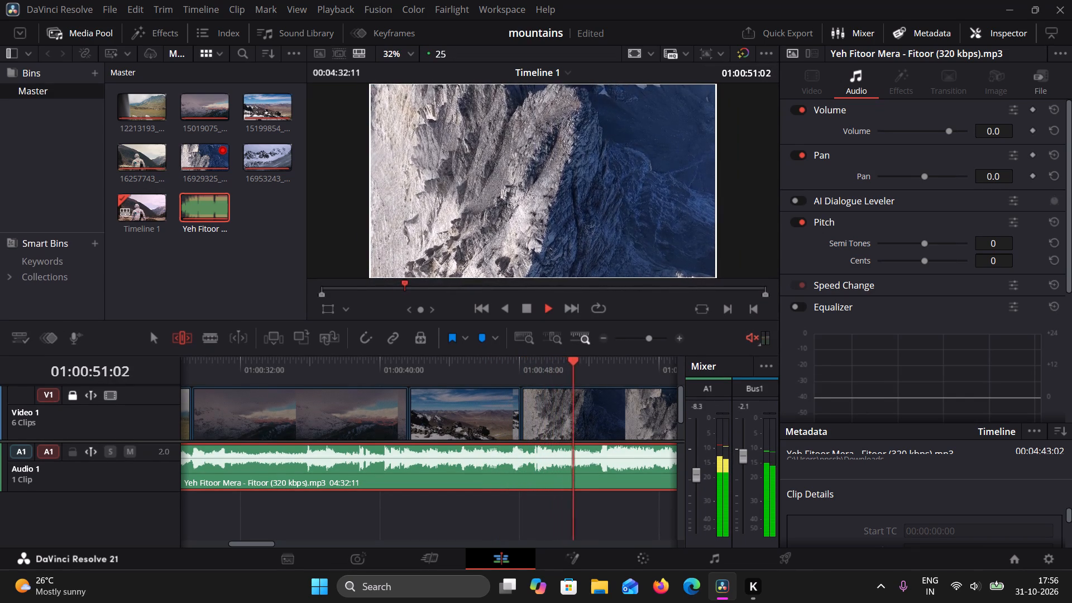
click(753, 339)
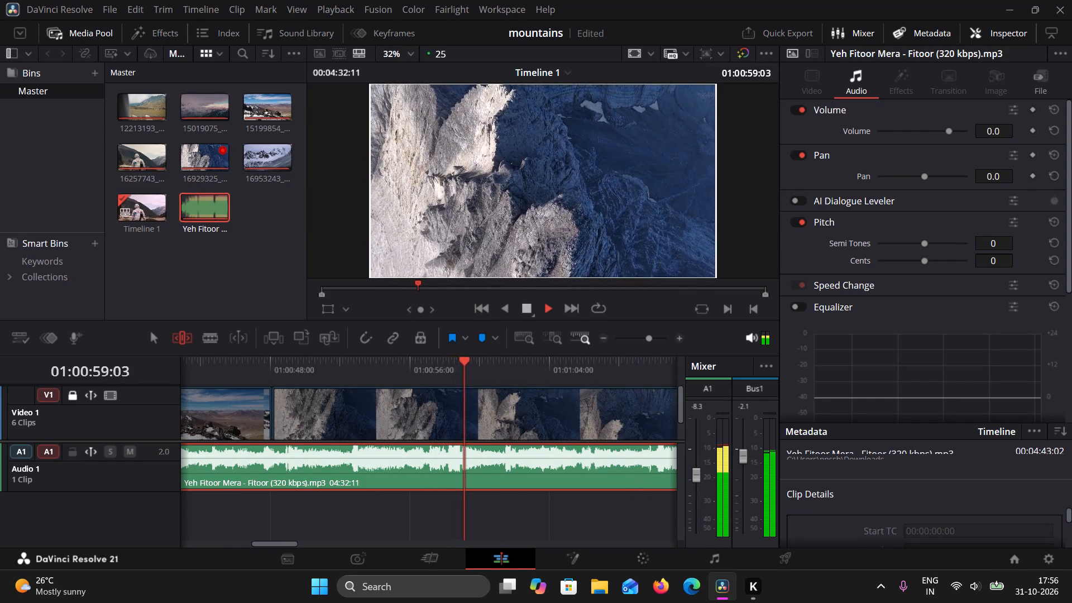
Rewind playback to about 01:00:48, near the start of the rocky peak clip, and watch it again.
drag(498, 358, 276, 366)
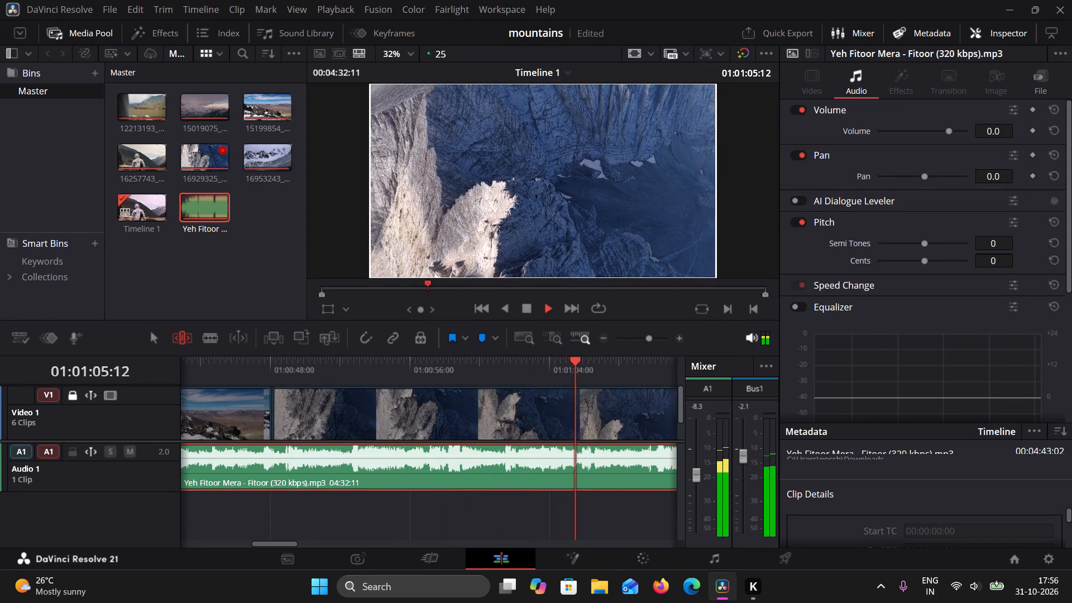
Hide the audio Mixer to give the timeline more width.
click(853, 28)
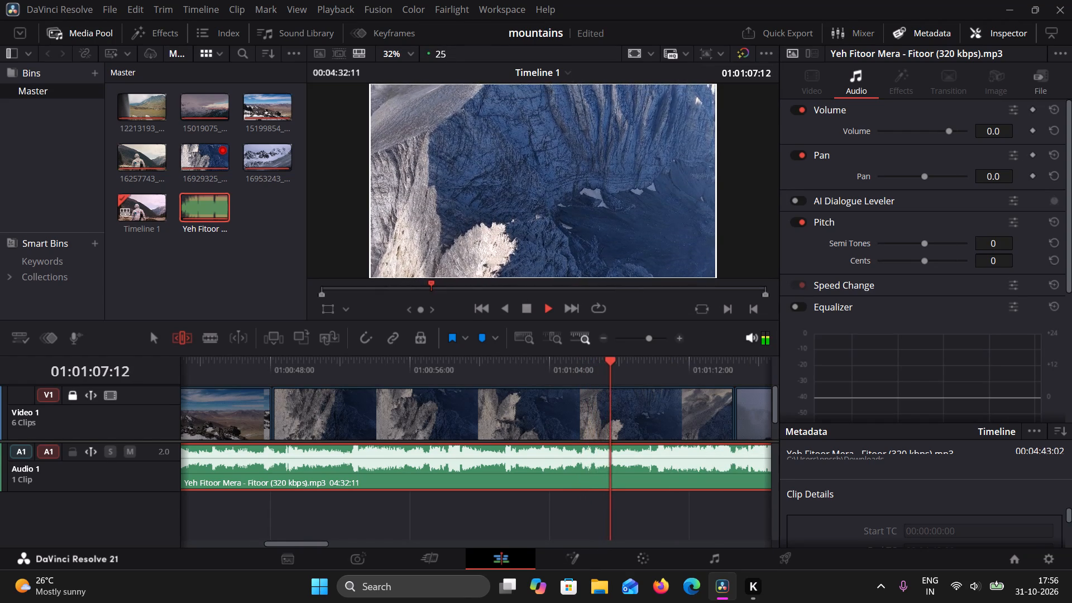
click(854, 36)
click(854, 36)
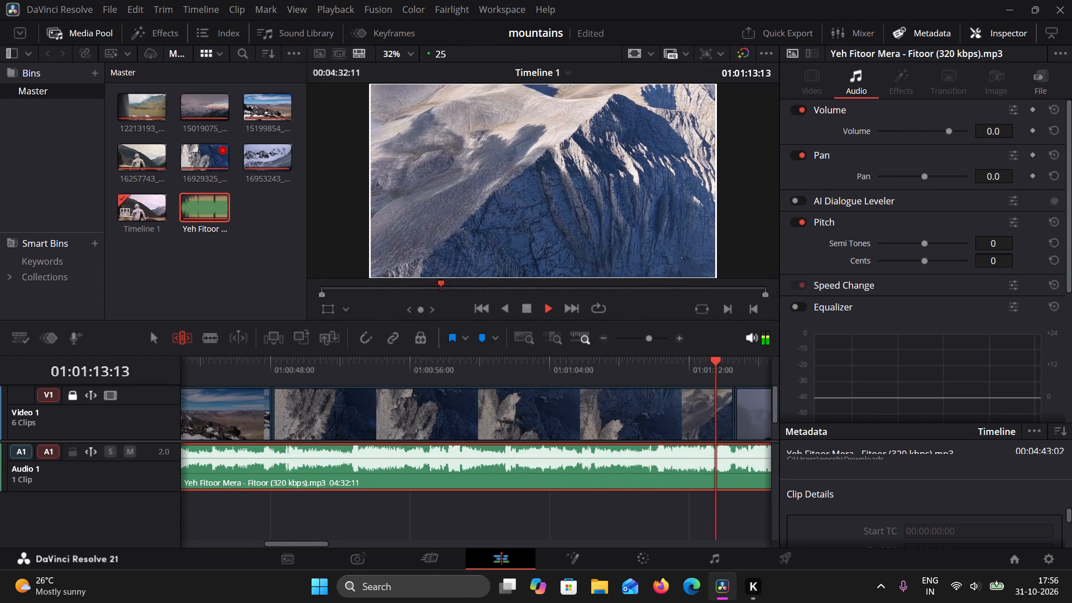
Play the last snowy mountain clip from about 01:01:24:24 and stop near its end.
drag(771, 356, 771, 365)
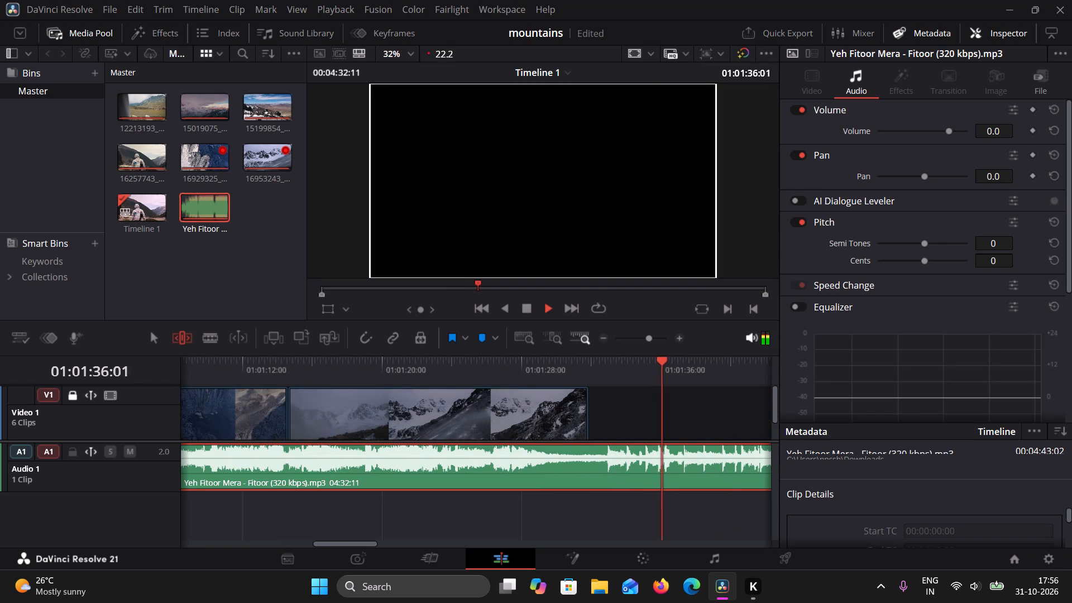
drag(682, 362, 468, 378)
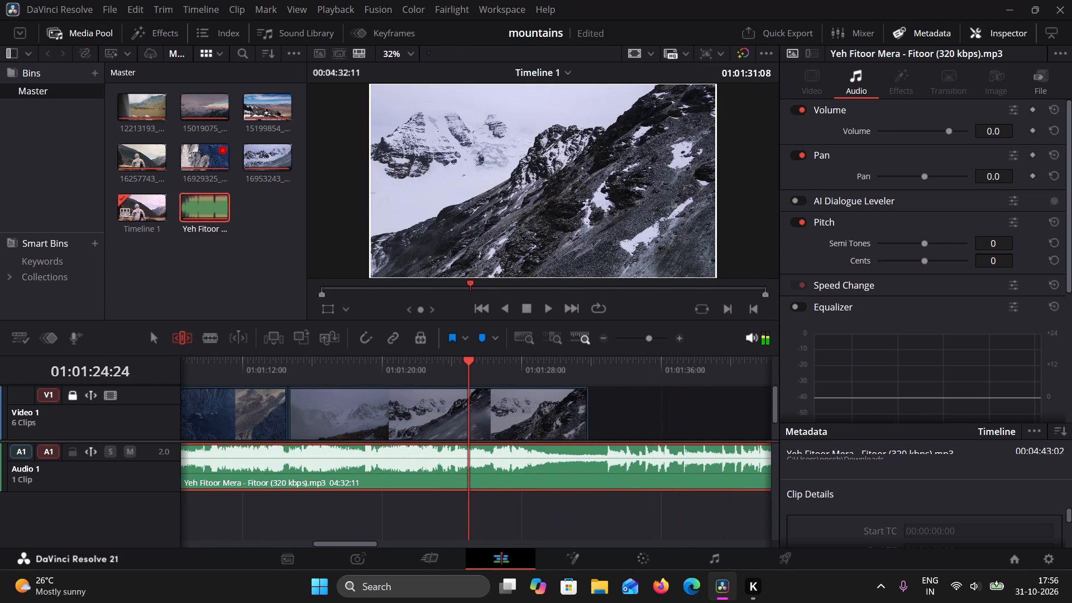
click(549, 307)
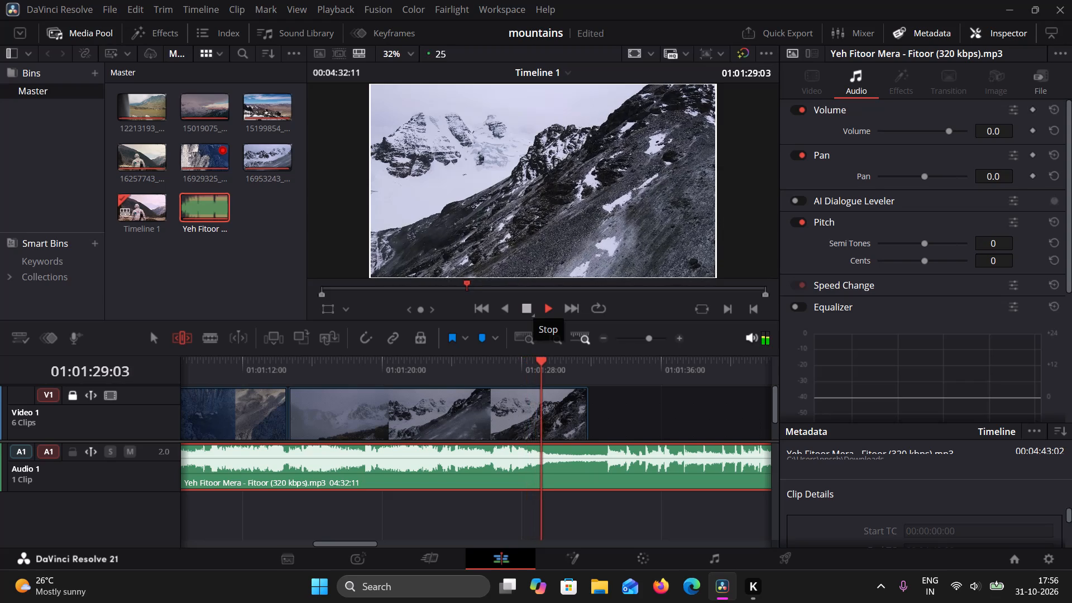
click(532, 309)
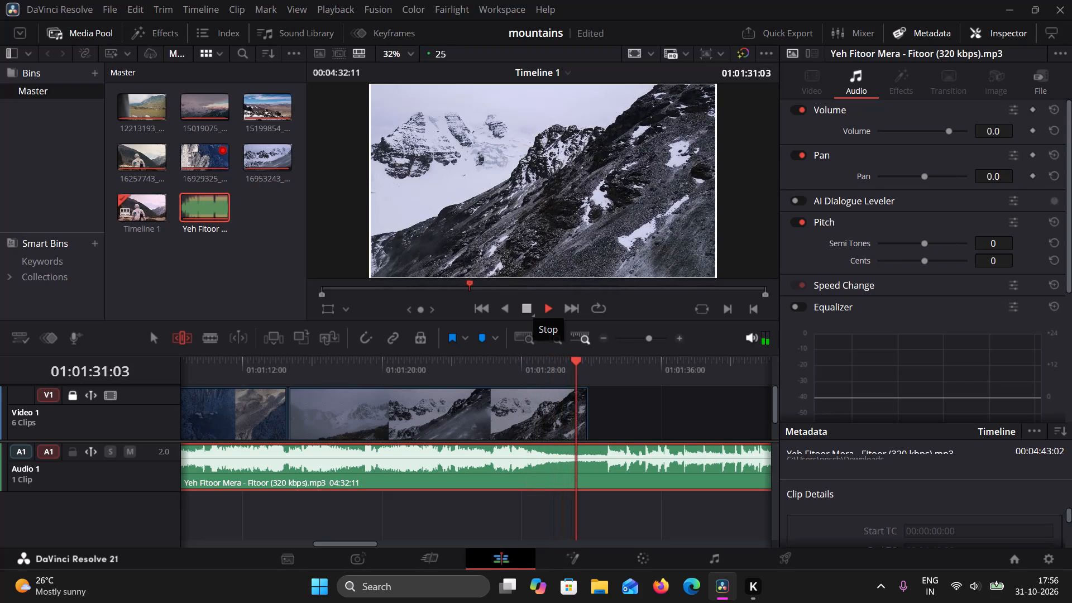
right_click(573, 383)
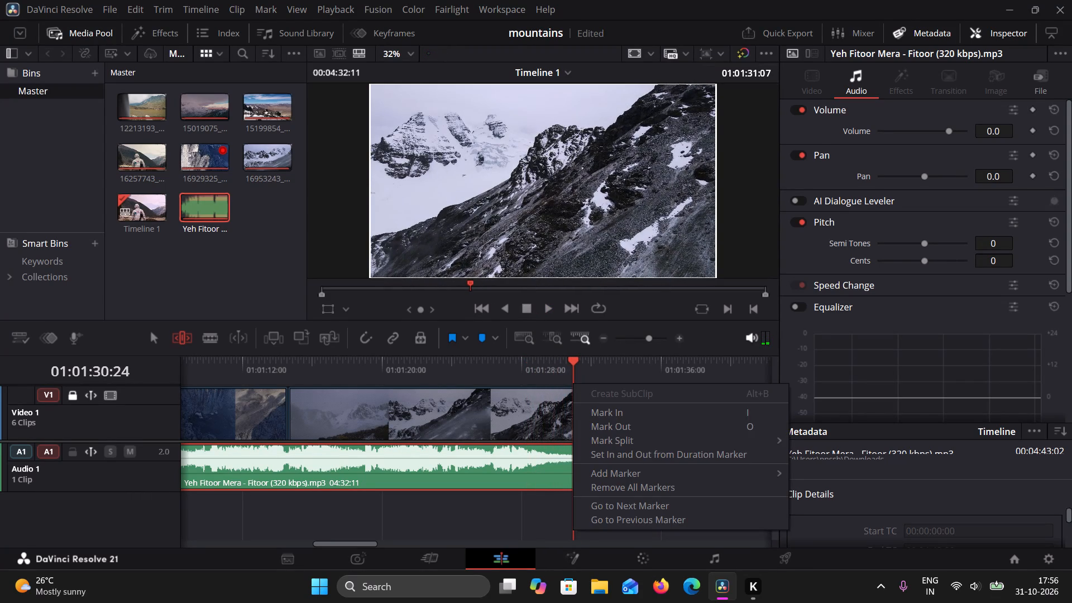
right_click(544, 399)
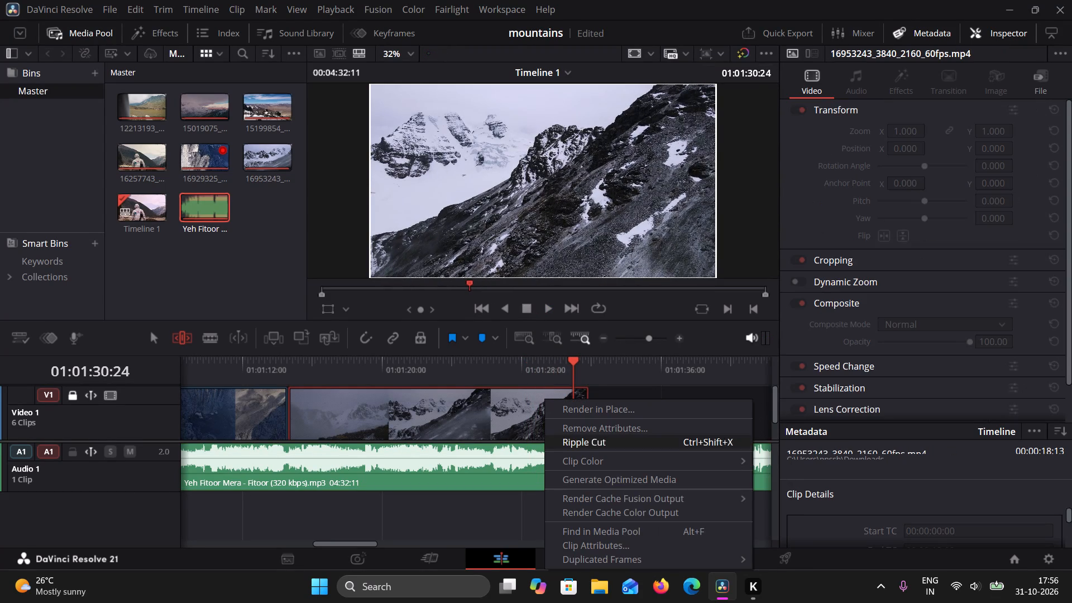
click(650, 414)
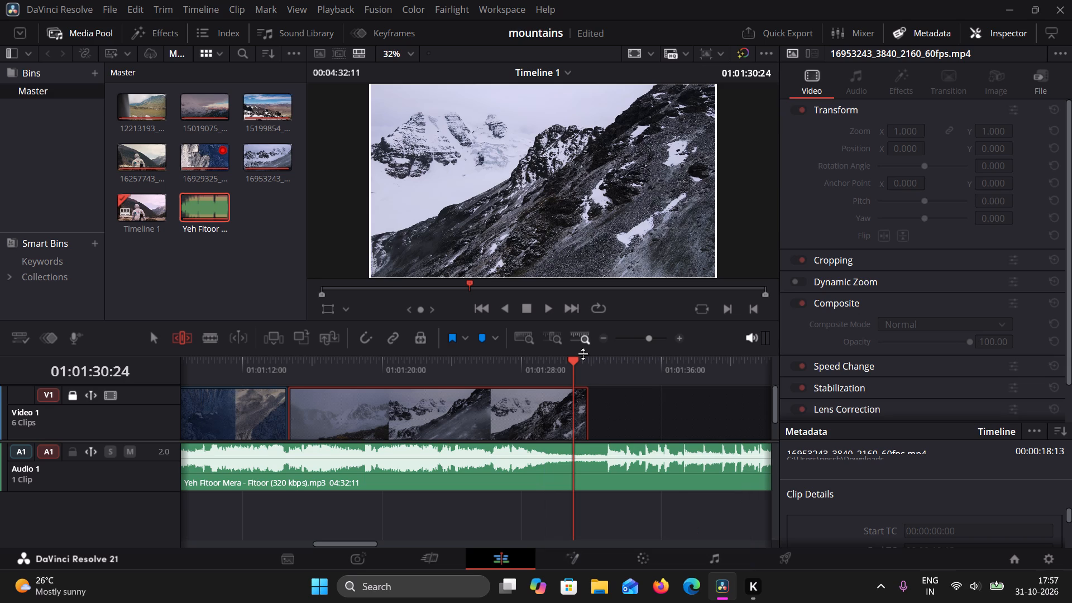
Play Timeline 1 from its beginning and stop at about 01:00:07:13, within the hiker clip.
drag(574, 365, 179, 390)
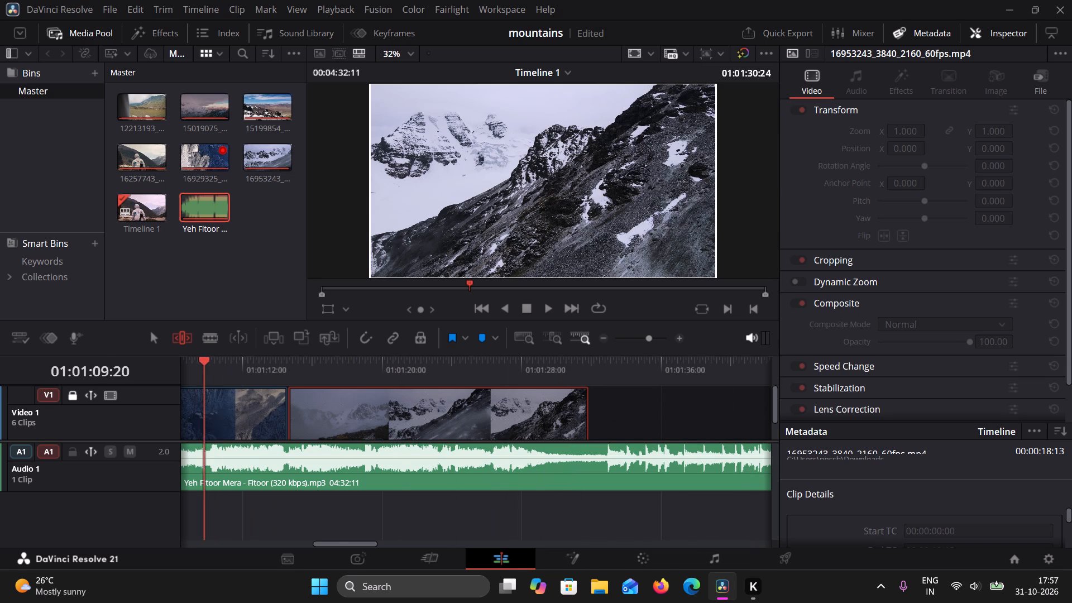
drag(179, 390, 755, 404)
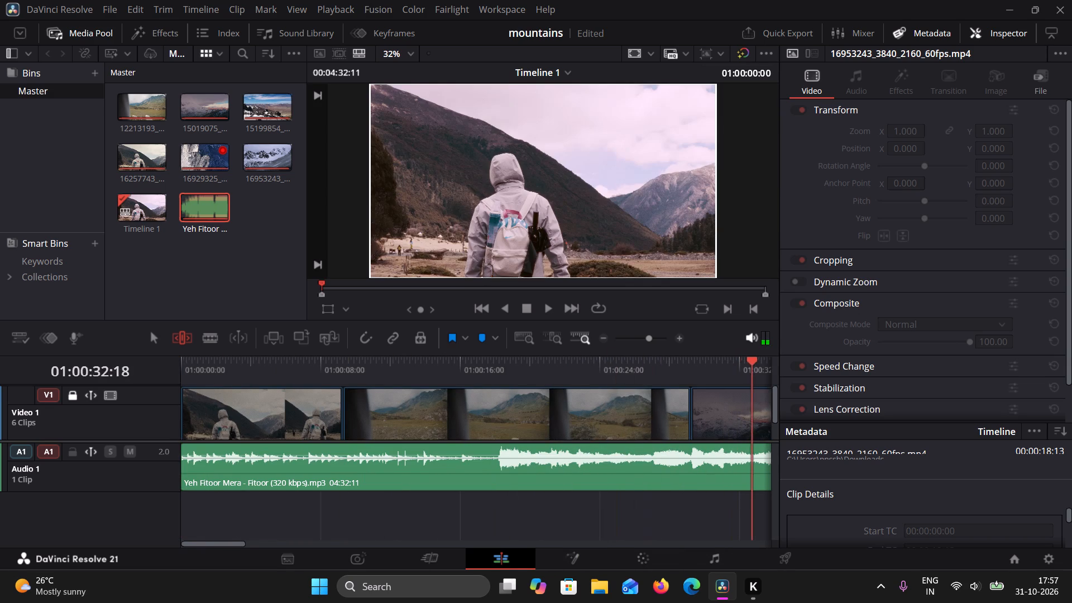
drag(755, 404, 0, 374)
click(547, 310)
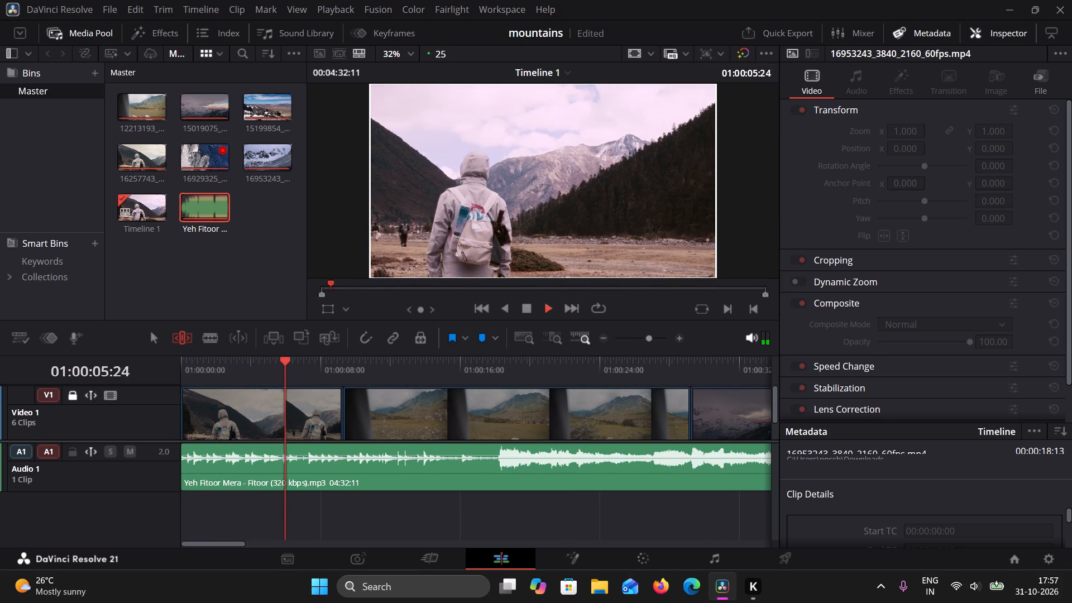
click(522, 312)
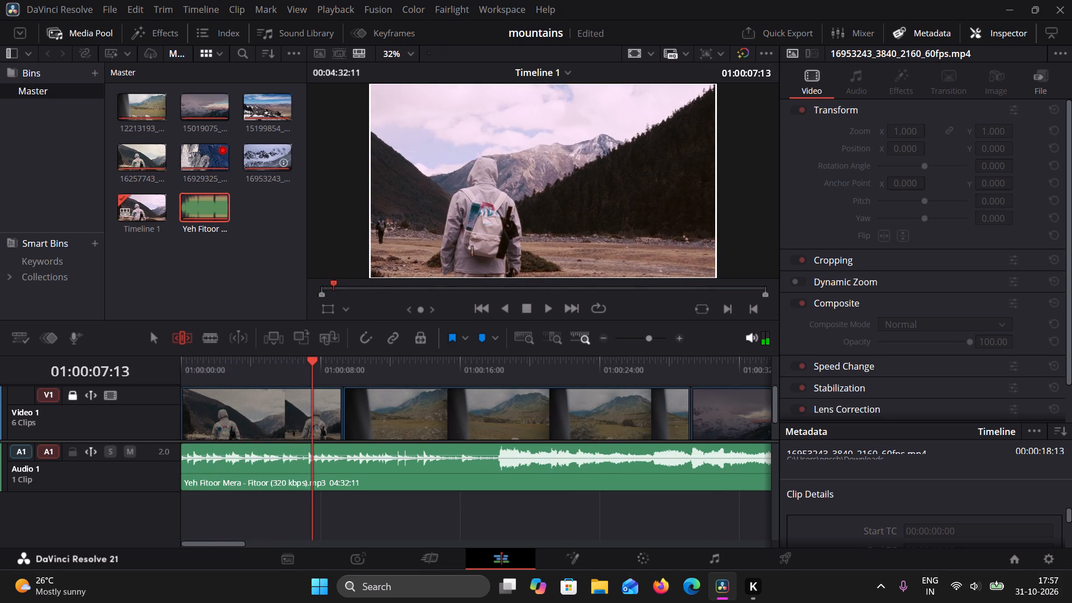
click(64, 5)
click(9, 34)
Examine the Resolve FX effects from the transitions and Blur group through Color to Film Emulation.
click(151, 37)
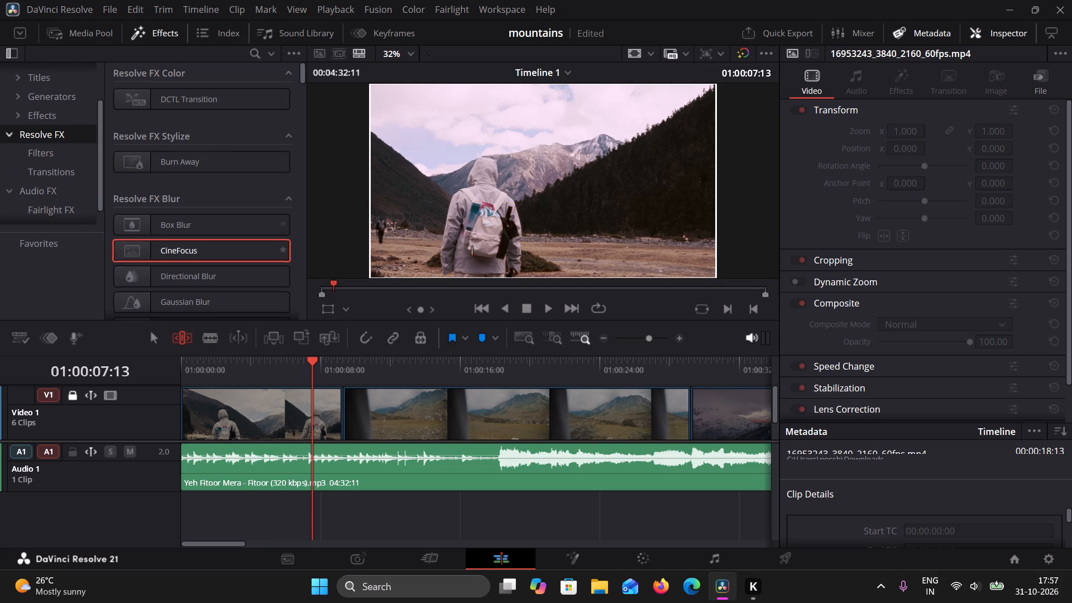
scroll(175, 259, down, 9)
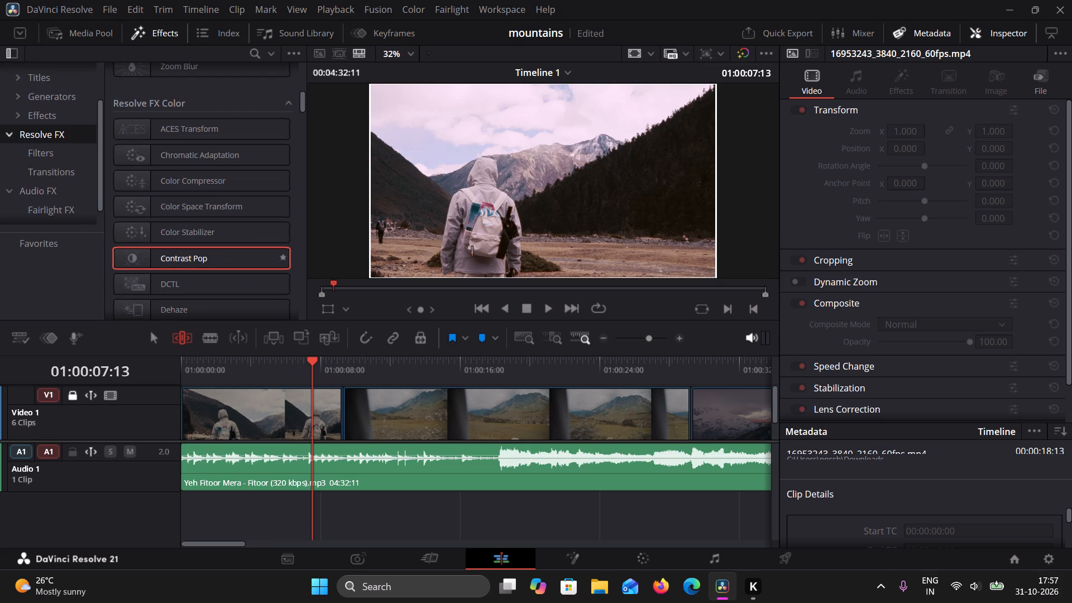
scroll(175, 259, down, 4)
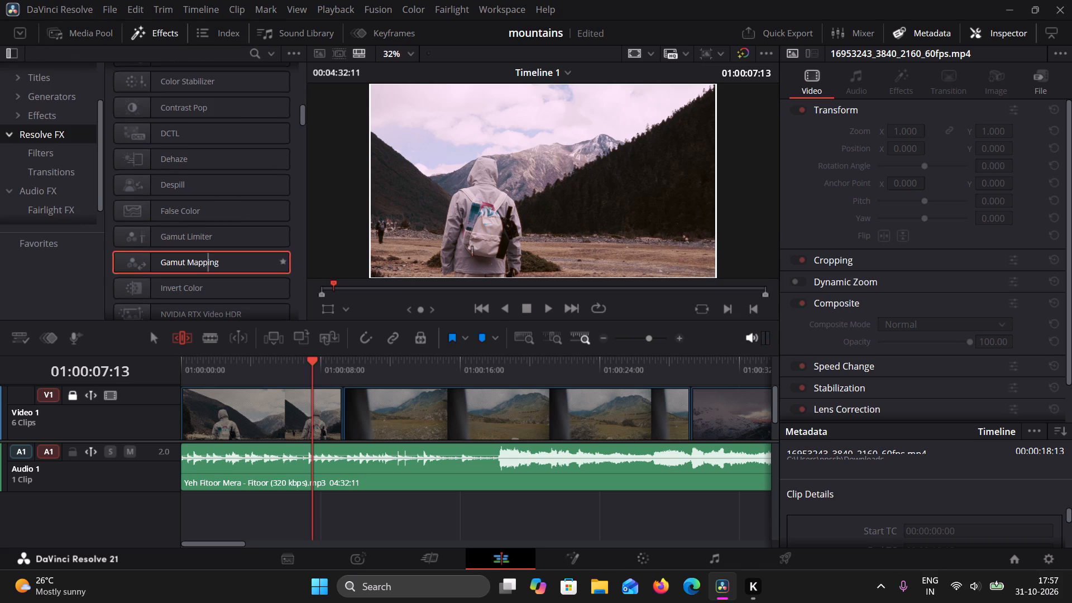
scroll(217, 199, down, 7)
scroll(217, 199, up, 1)
scroll(217, 199, down, 1)
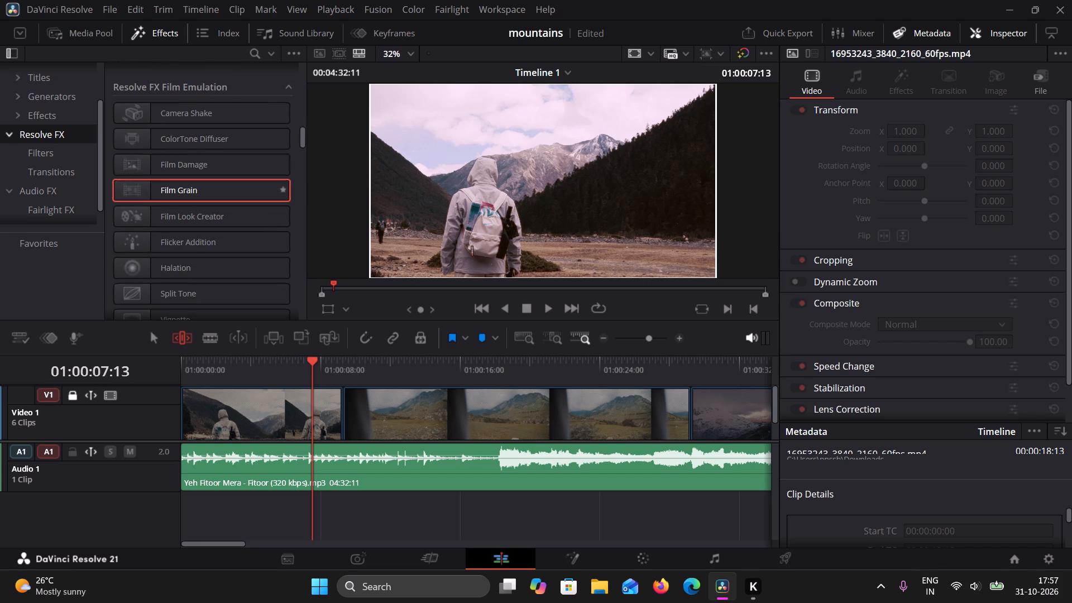
Search the Effects category of the effects library for "dsl".
click(256, 58)
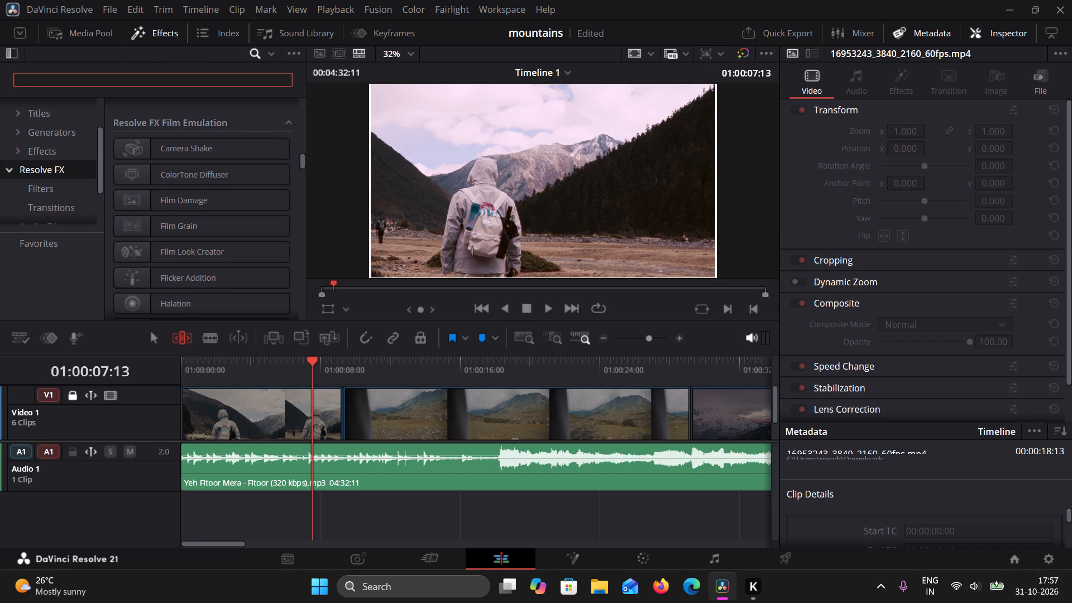
text(ds)
key(l)
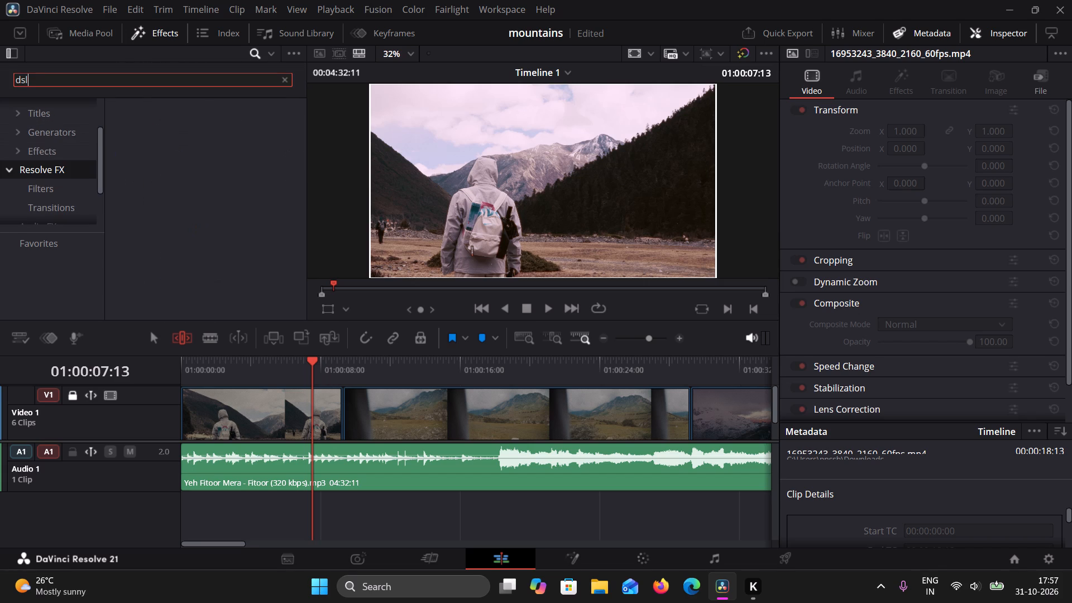
click(62, 152)
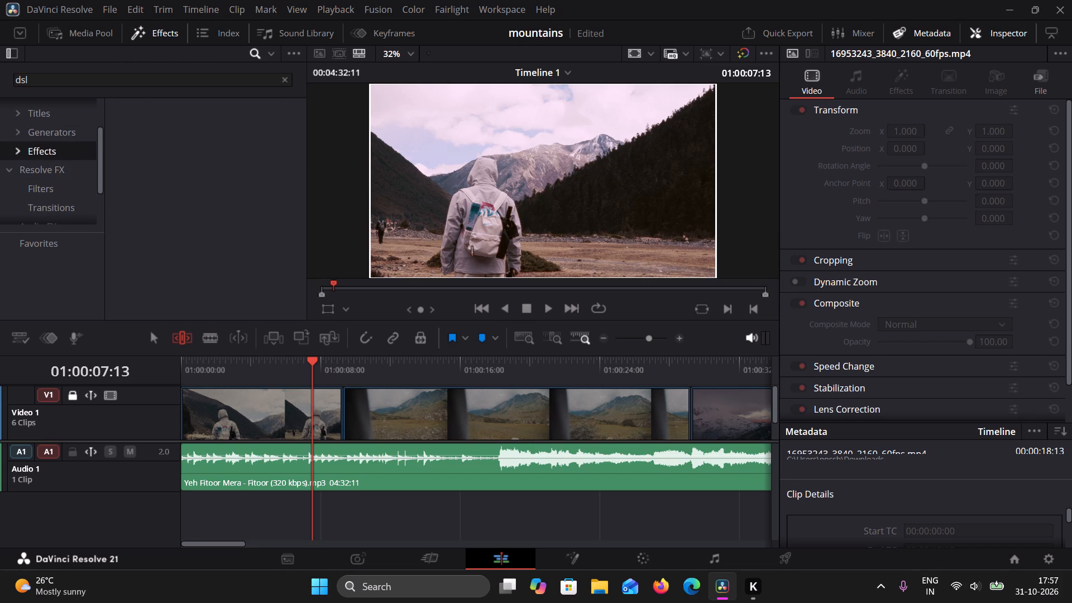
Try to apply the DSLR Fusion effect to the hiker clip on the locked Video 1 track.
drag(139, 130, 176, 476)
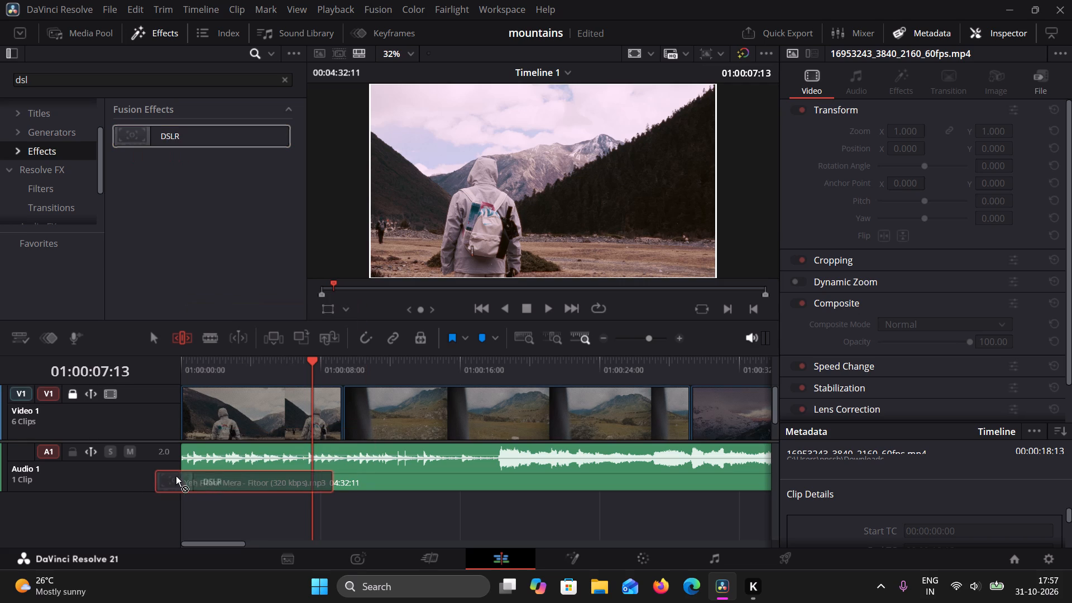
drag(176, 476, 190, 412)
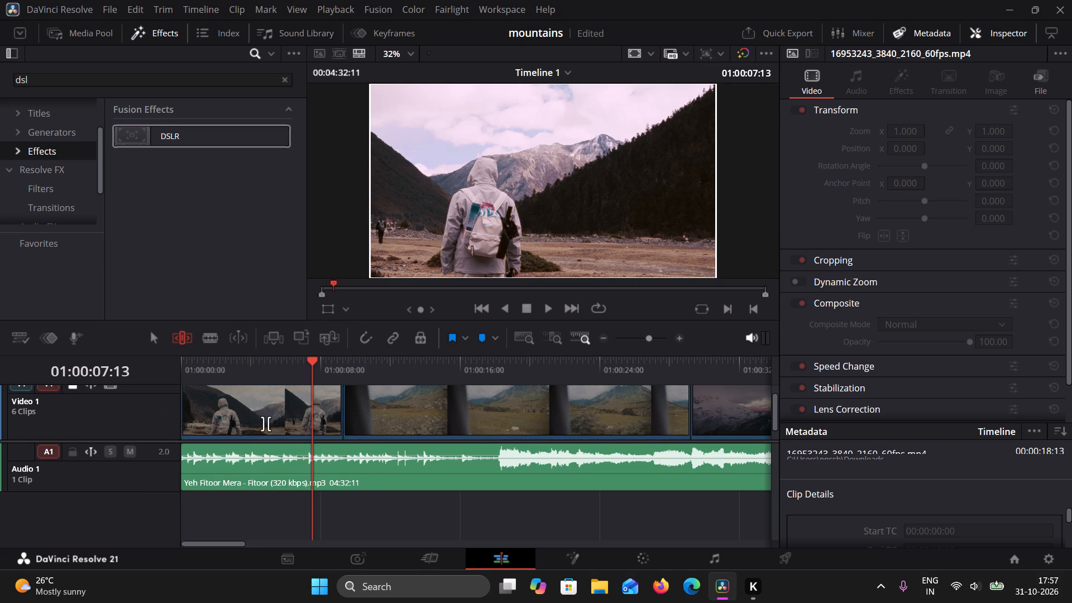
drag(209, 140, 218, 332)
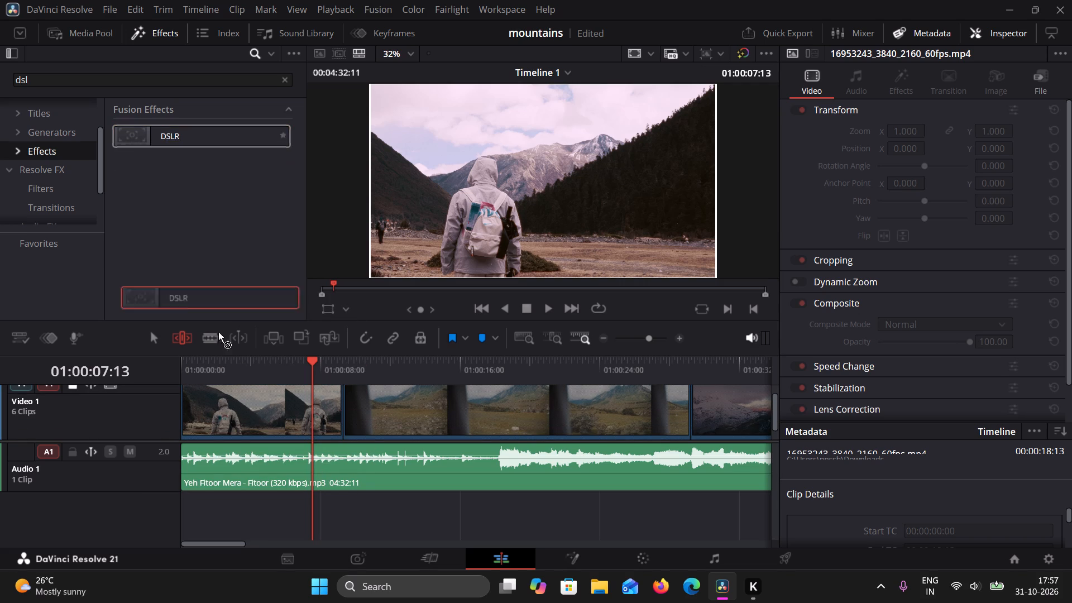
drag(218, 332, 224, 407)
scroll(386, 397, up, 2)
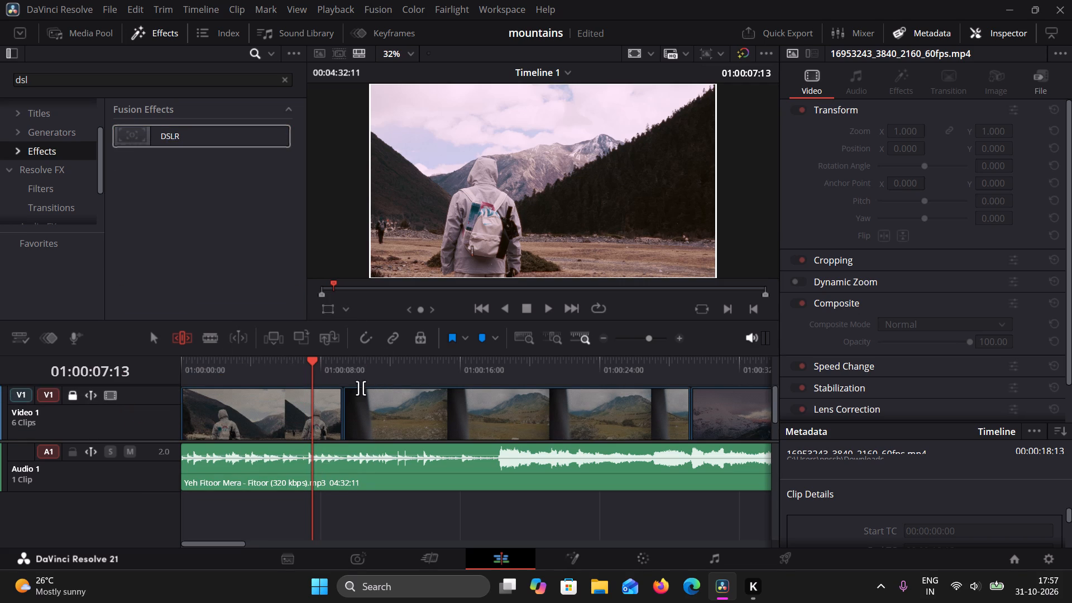
Unlock the Video 1 track and apply the DSLR Fusion effect to the first hiker clip.
click(74, 397)
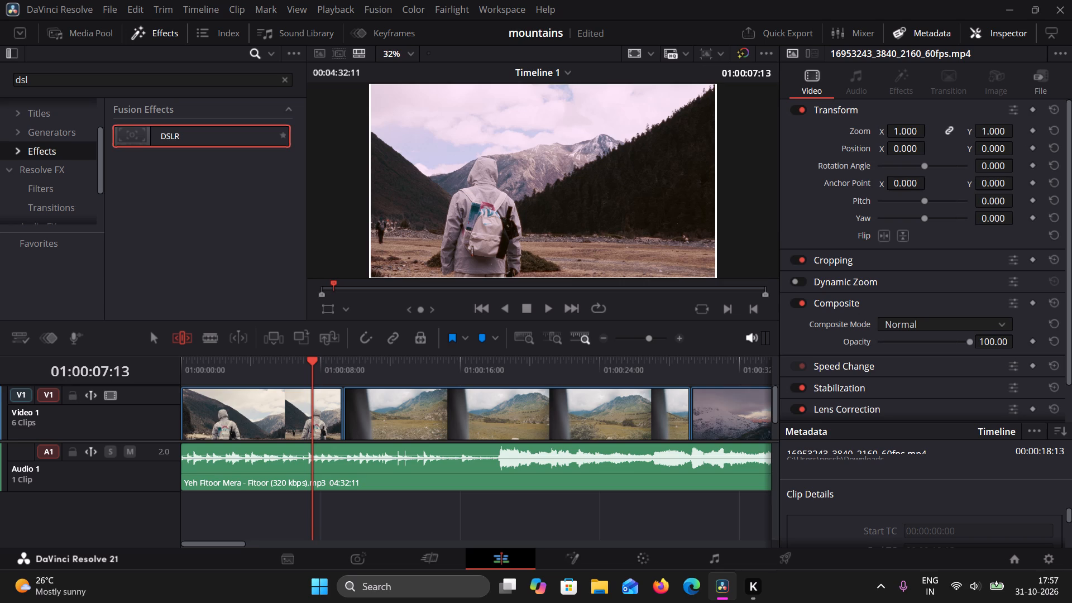
drag(188, 143, 255, 430)
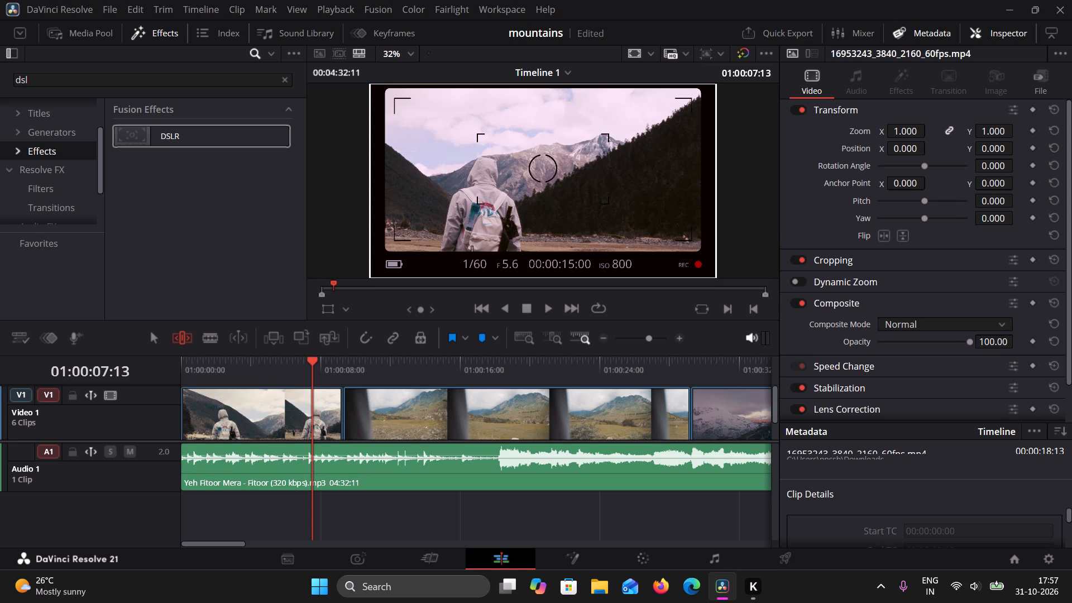
Play the timeline from its beginning to check the hiker clip's effect, stopping at 01:00:12:17 in the meadow clip.
drag(314, 362, 140, 391)
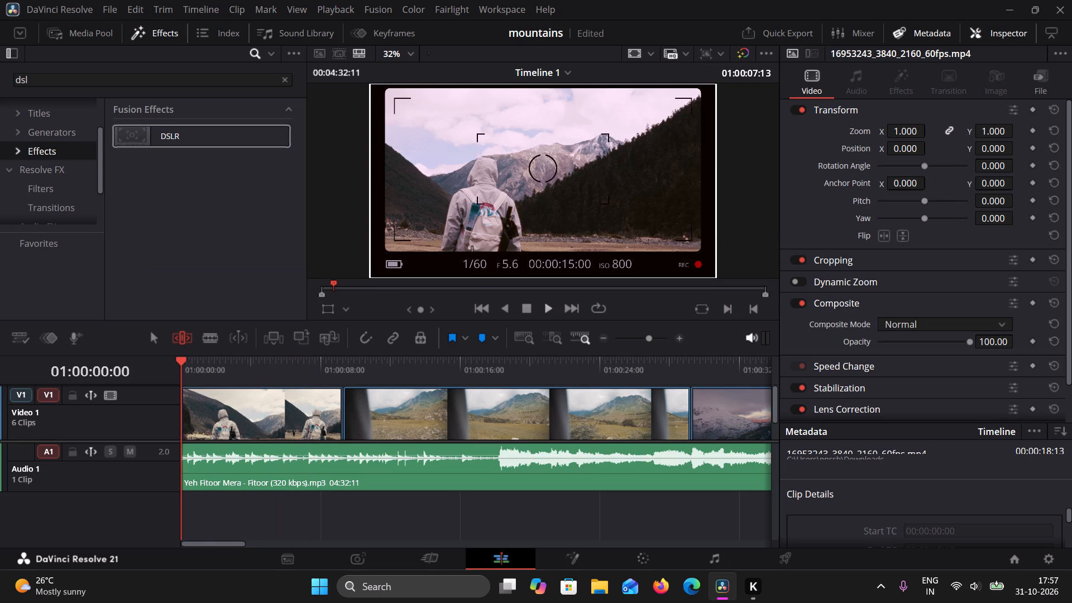
click(553, 308)
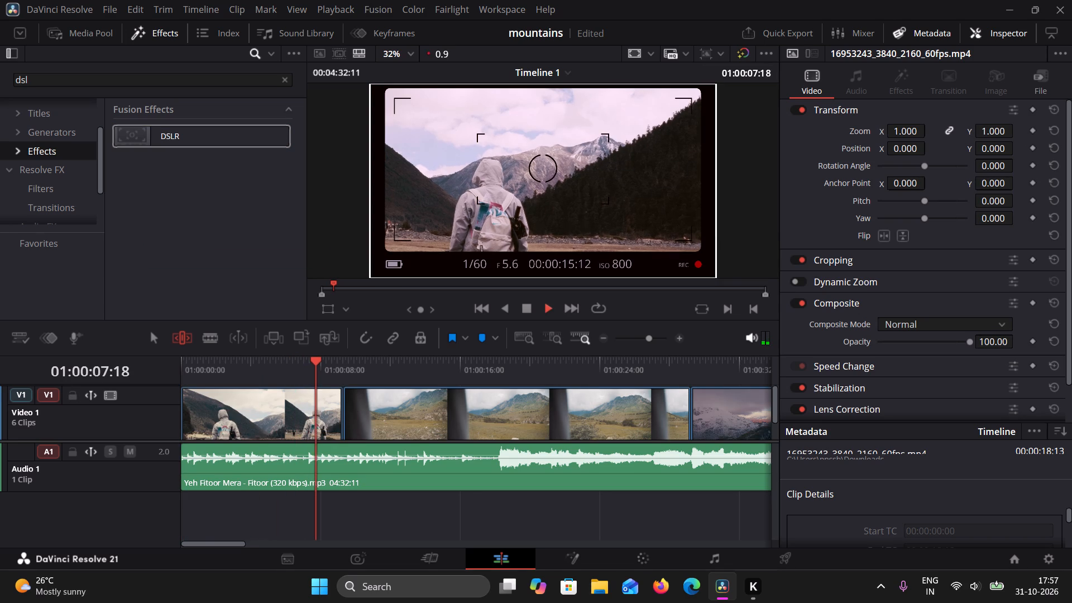
drag(322, 361, 100, 391)
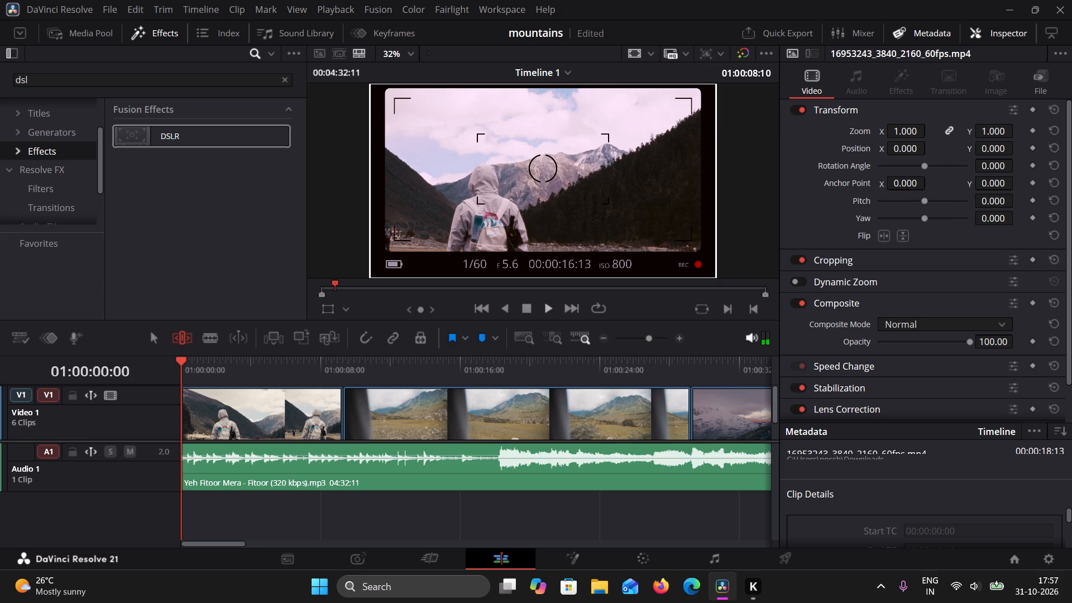
click(543, 312)
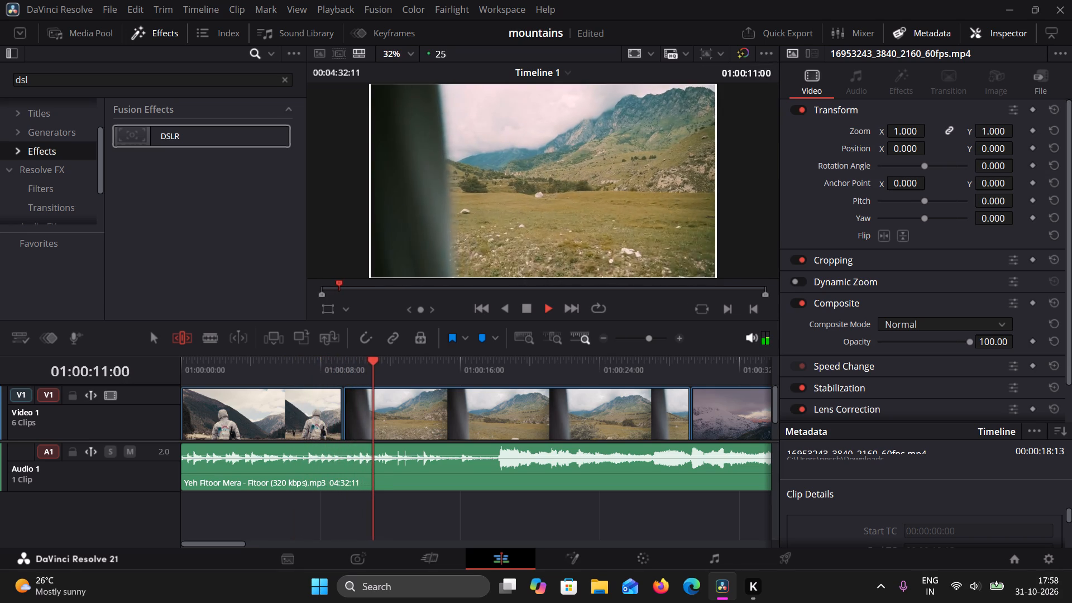
click(531, 310)
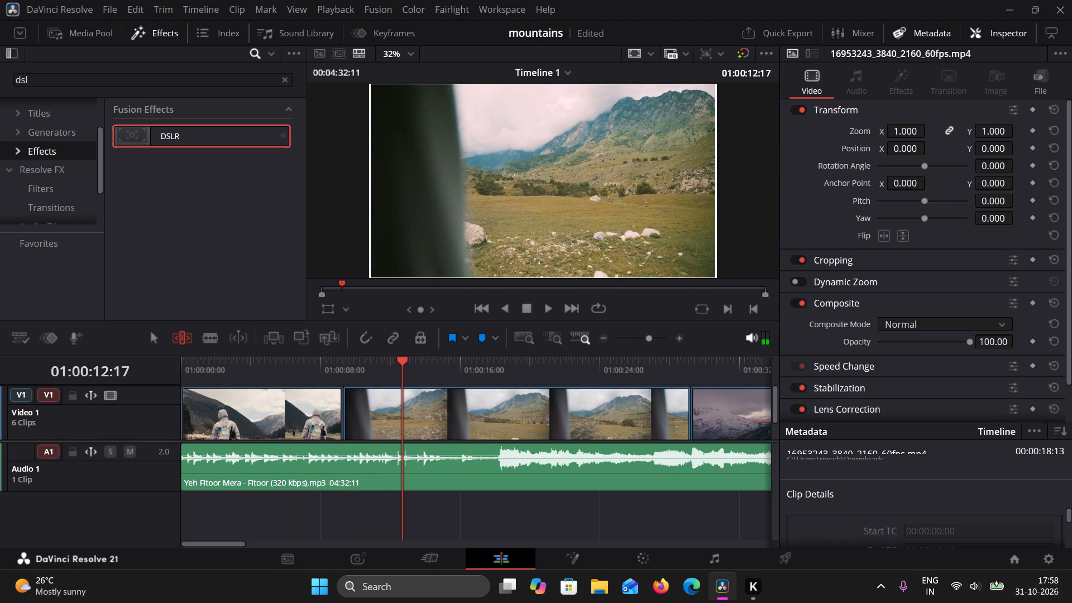
Apply the DSLR effect to the second clip, the grassy meadow with mountains.
drag(193, 135, 430, 438)
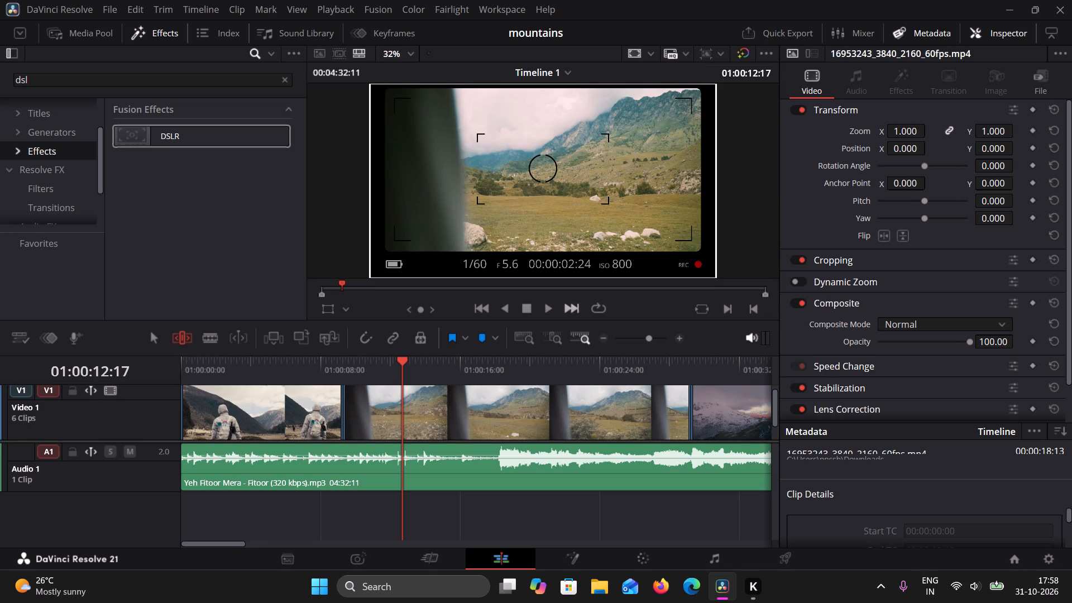
Play on to 01:00:31:15 and apply the DSLR effect to the third clip, the purple snowy mountains at dusk.
click(552, 305)
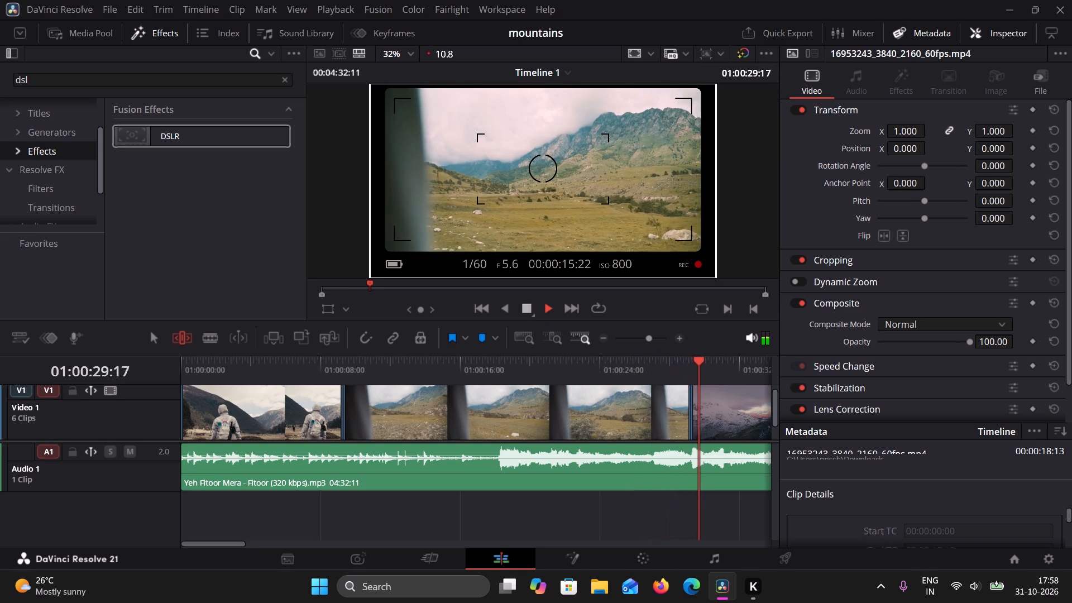
click(532, 307)
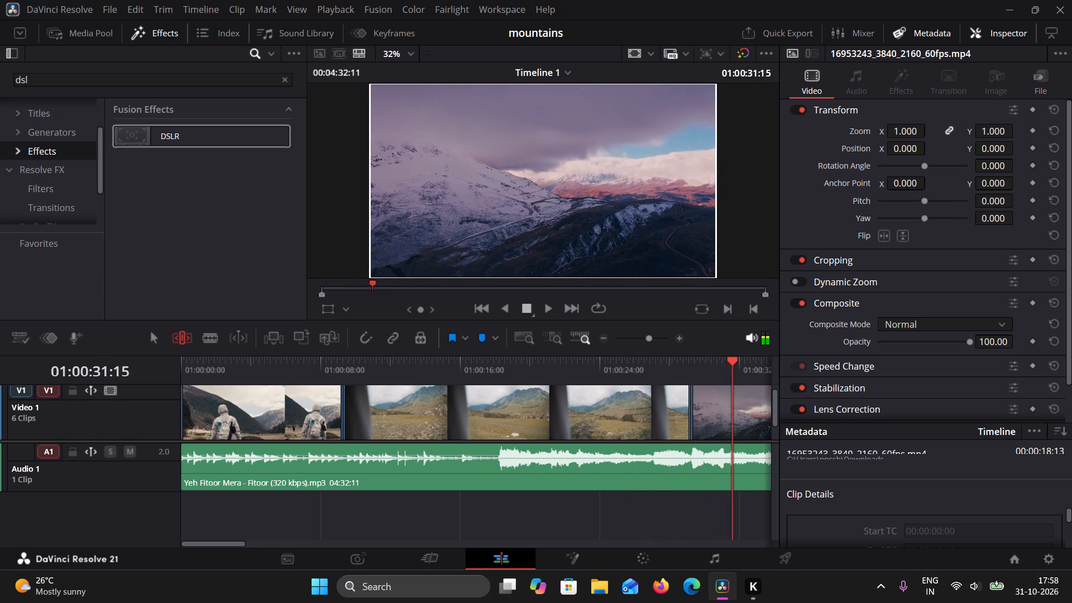
drag(192, 139, 704, 427)
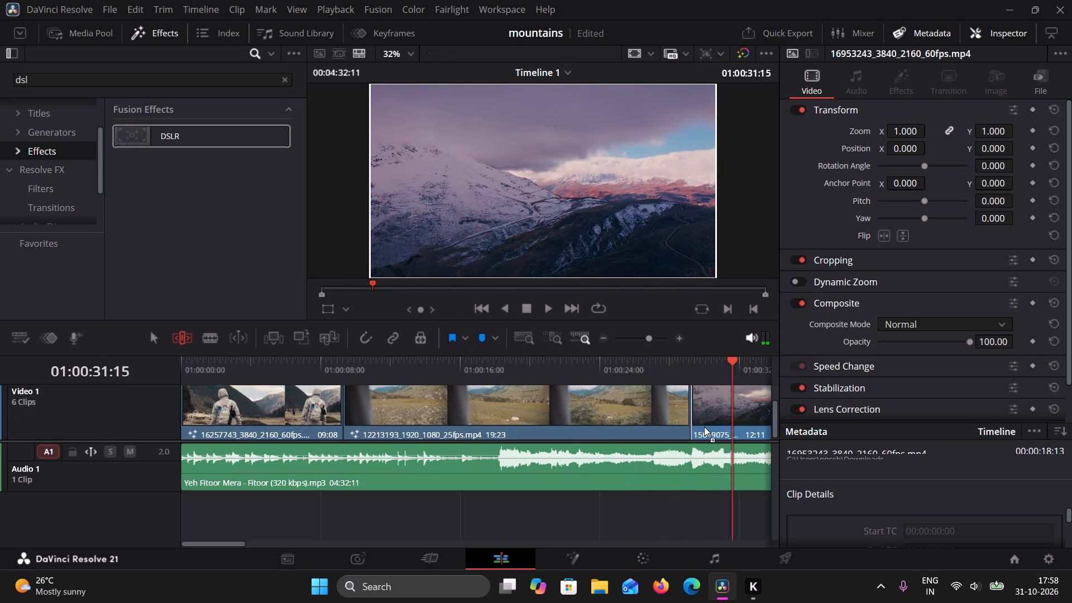
Play on to 01:00:45:10 and apply the DSLR effect to the fourth clip, the snowy rocks above the desert.
click(551, 308)
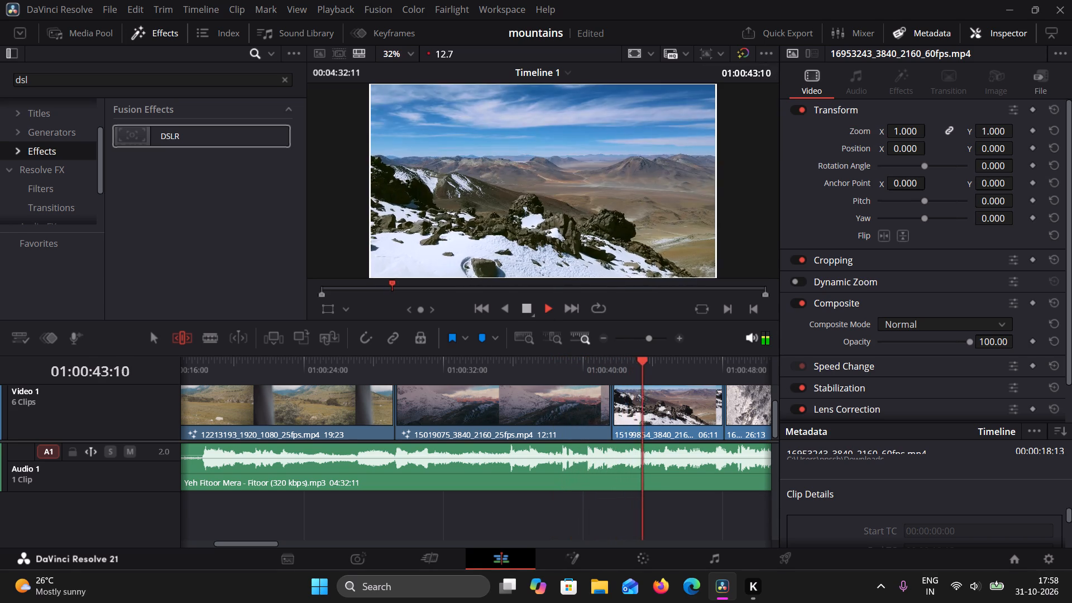
click(523, 305)
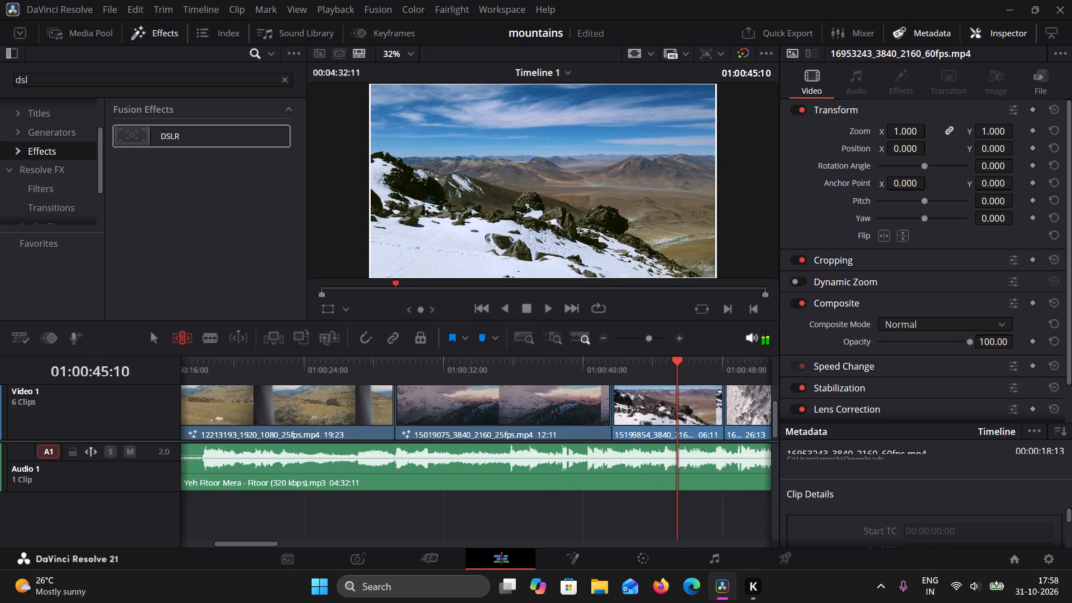
drag(236, 141, 653, 416)
Continue playback, show the audio Mixer and lower the Bus1 level to -8.3.
click(549, 304)
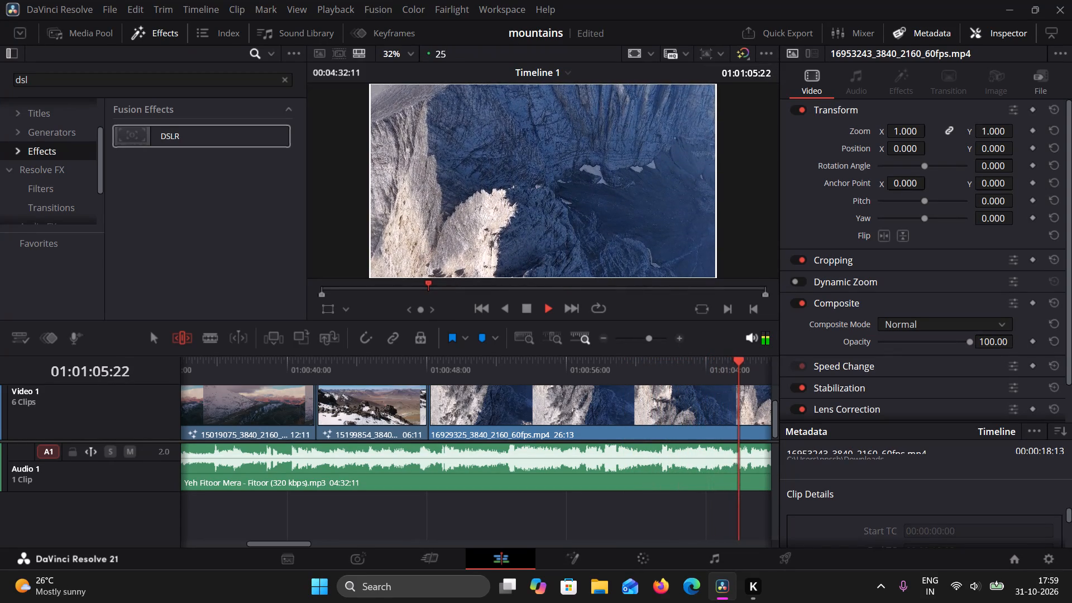
click(874, 32)
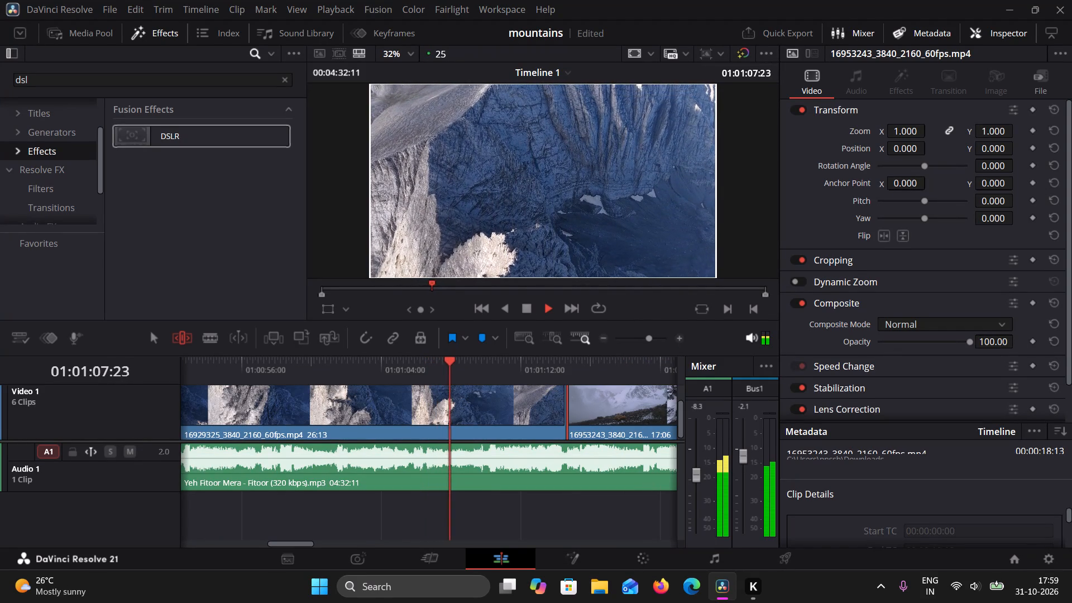
drag(745, 463, 745, 482)
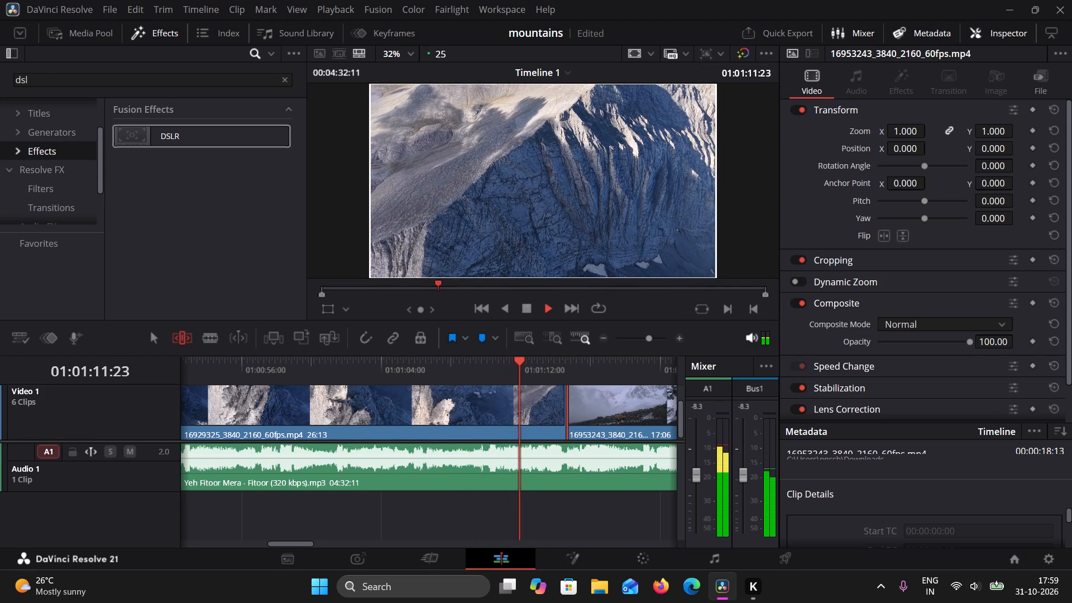
Adjust the A1 track's level in the Mixer while listening, ending at -7.6.
drag(696, 477, 696, 487)
drag(705, 485, 701, 482)
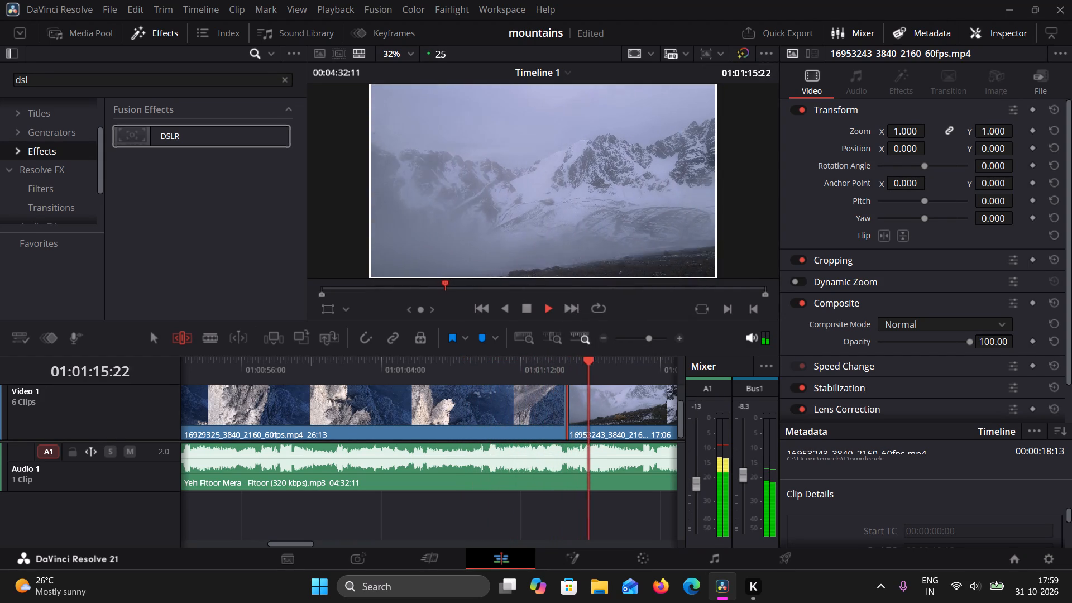
drag(701, 482, 698, 465)
click(698, 466)
drag(698, 482, 699, 471)
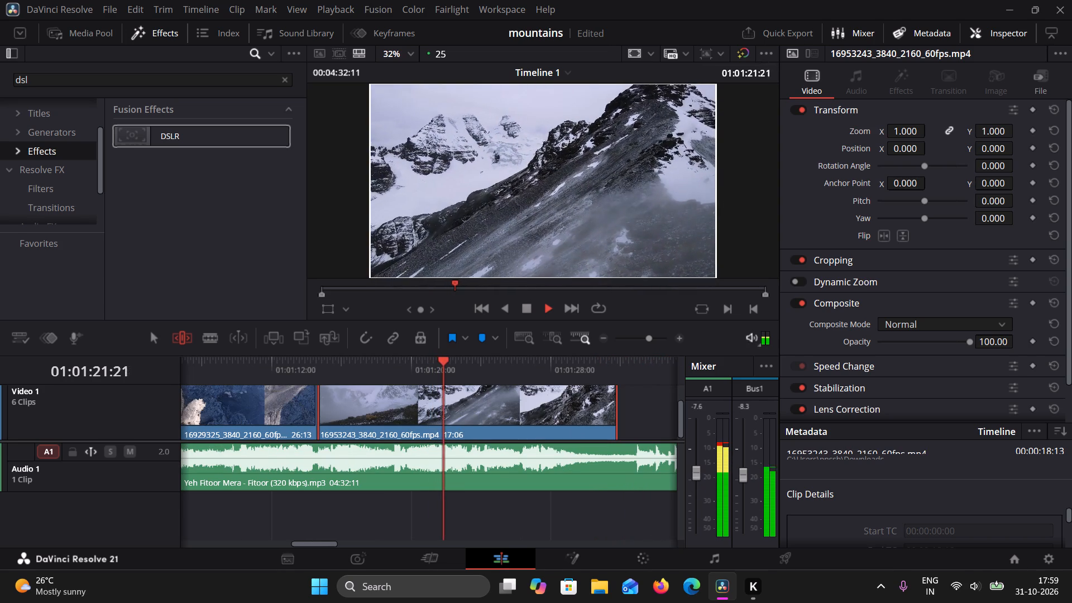
Replay the transition from the blue rock face clip into the last snowy clip, stopping at 01:01:18:07.
click(527, 304)
click(280, 412)
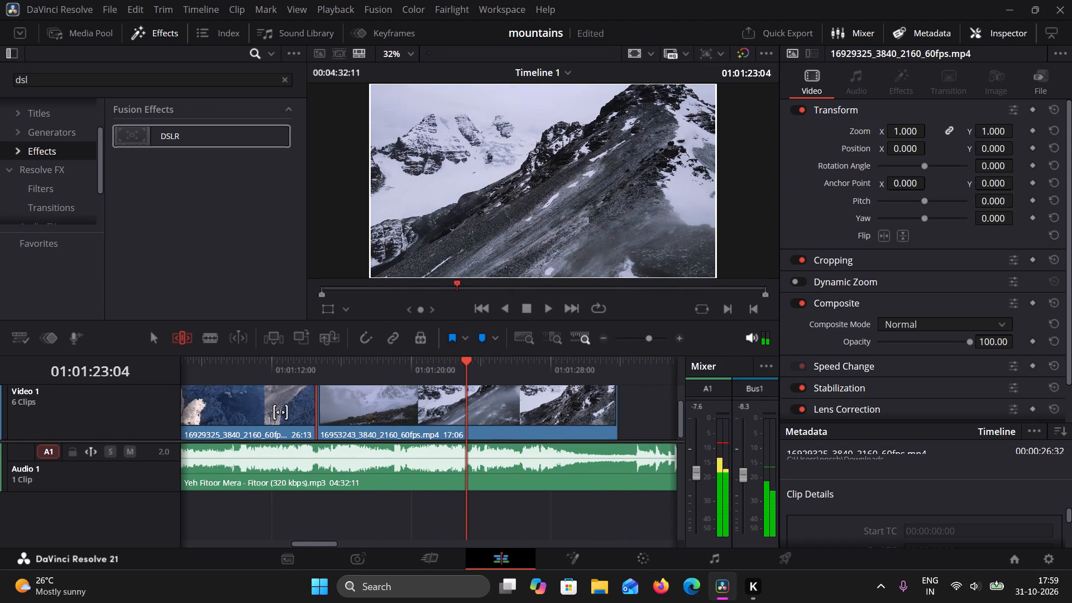
drag(469, 367, 283, 401)
click(548, 311)
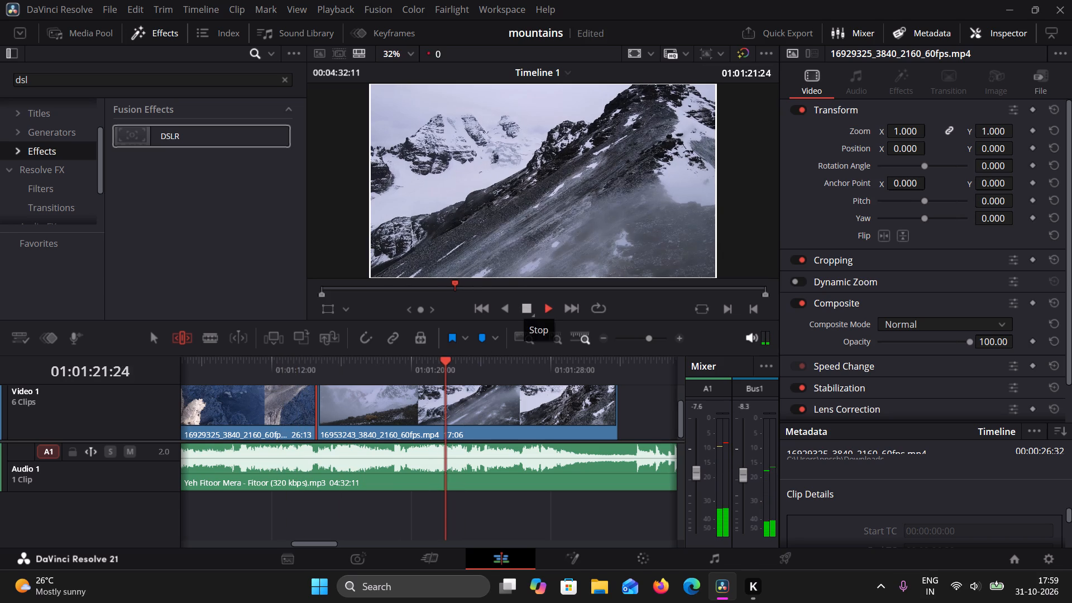
click(501, 308)
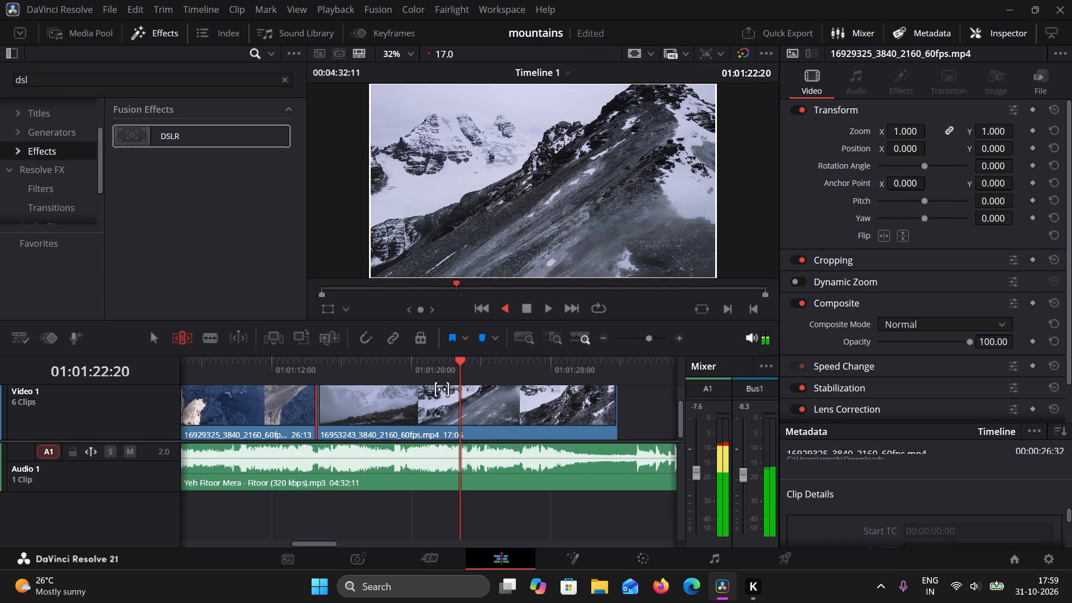
drag(457, 368, 223, 392)
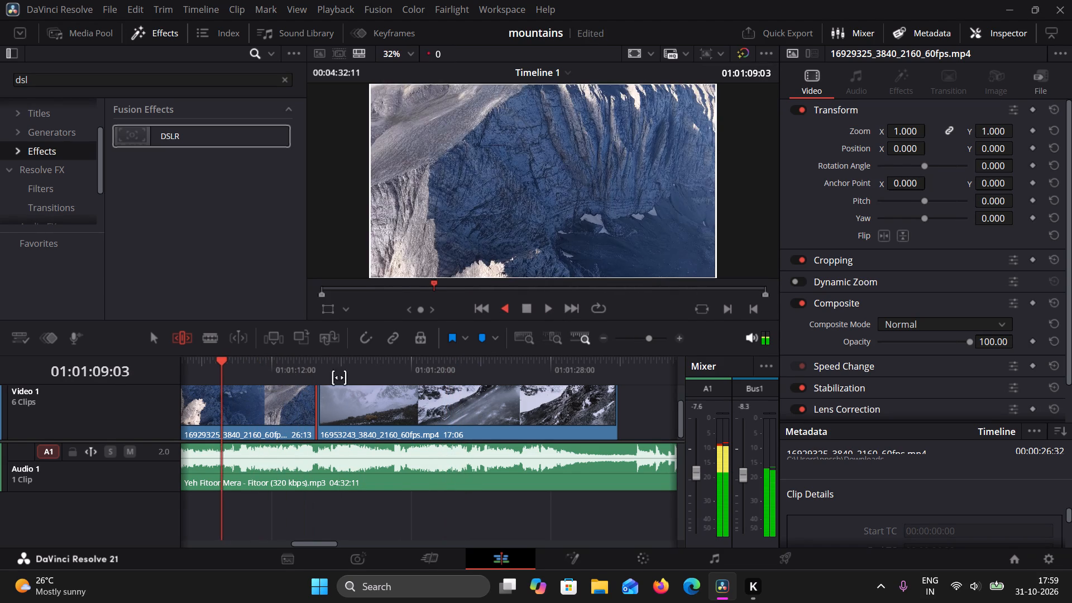
click(544, 310)
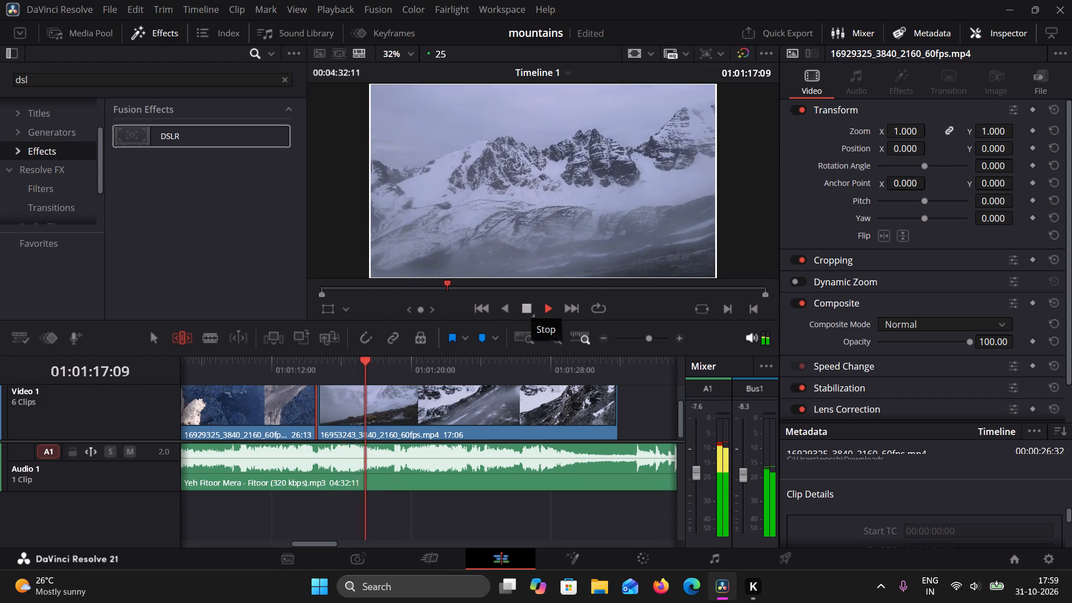
click(530, 309)
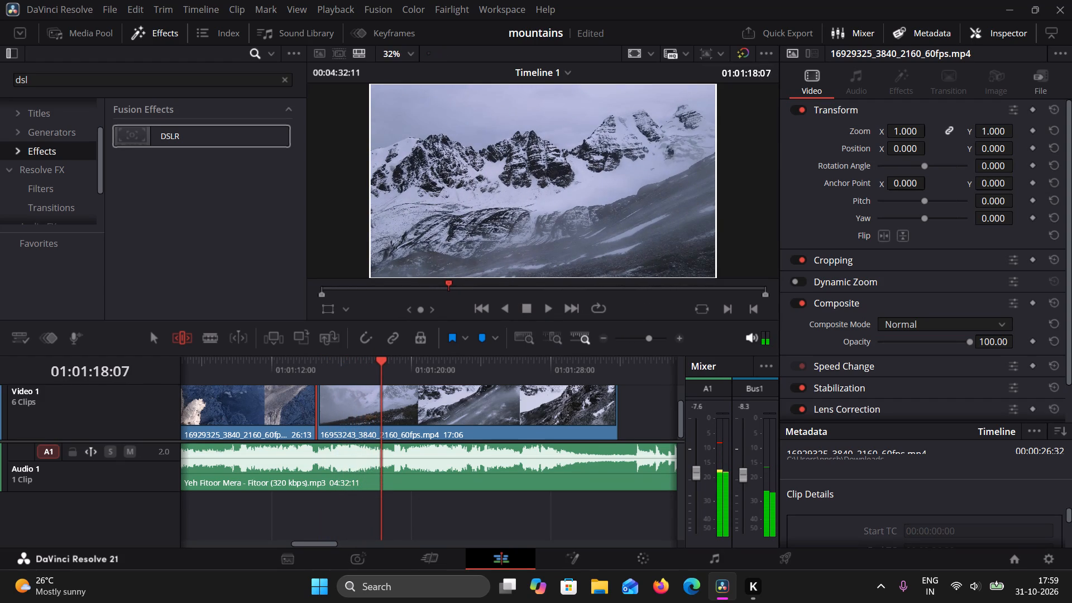
Split the last snowy mountain clip at 01:01:18:07 with the Blade tool.
click(152, 331)
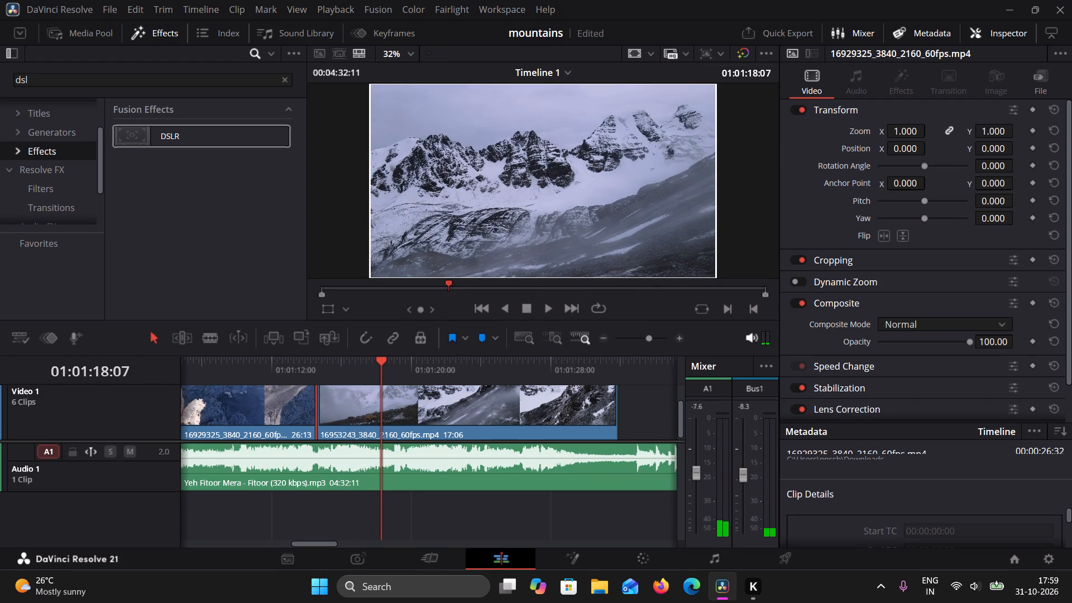
click(190, 339)
click(209, 333)
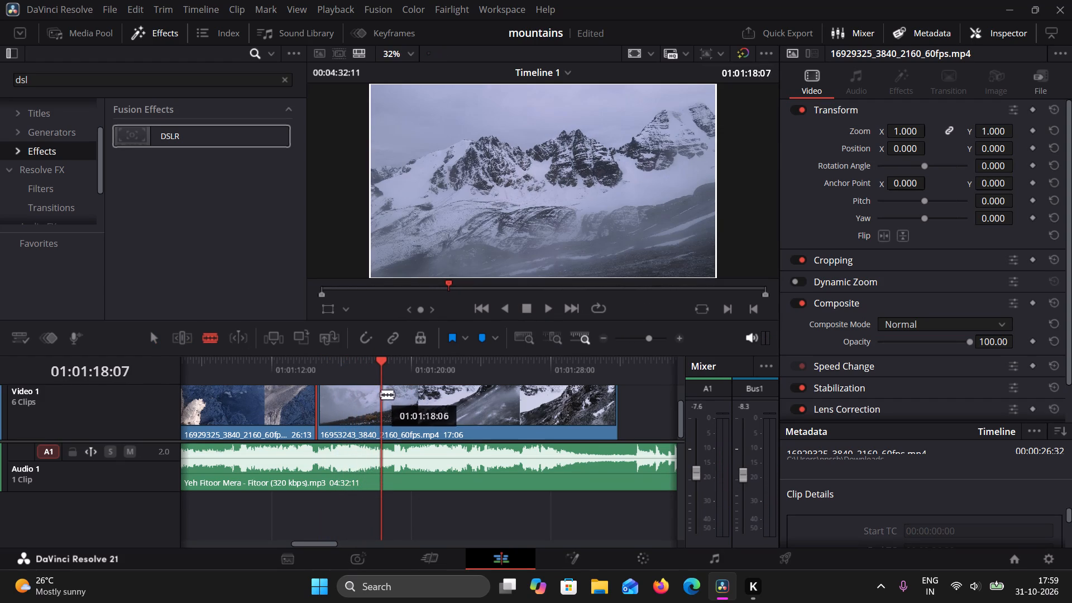
click(382, 395)
Ripple-delete the part of the last snowy mountain clip after the cut at 01:01:18:07.
click(160, 337)
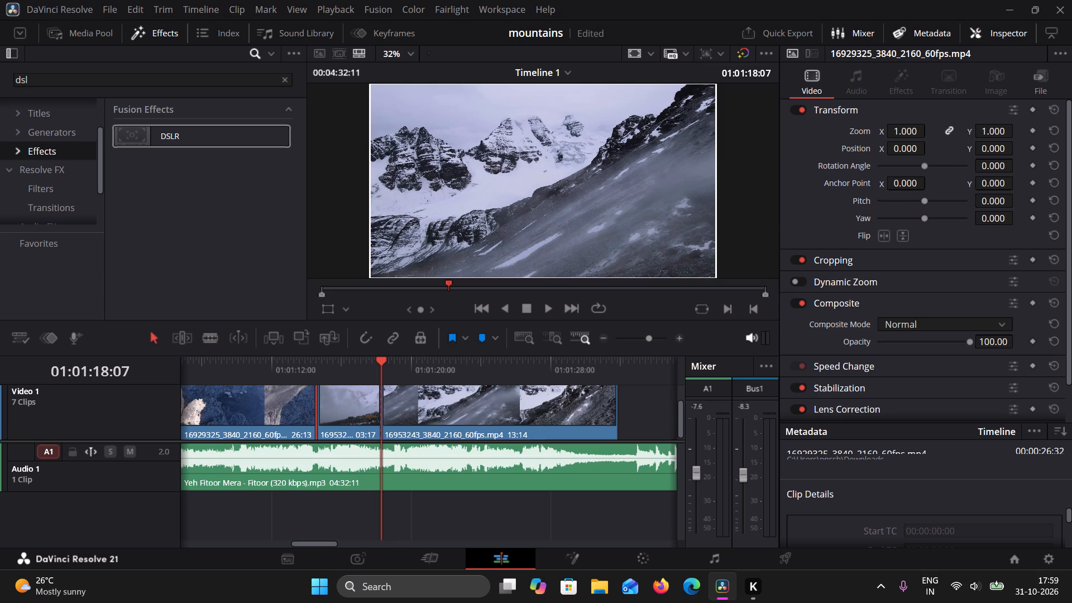
click(458, 407)
key(Delete)
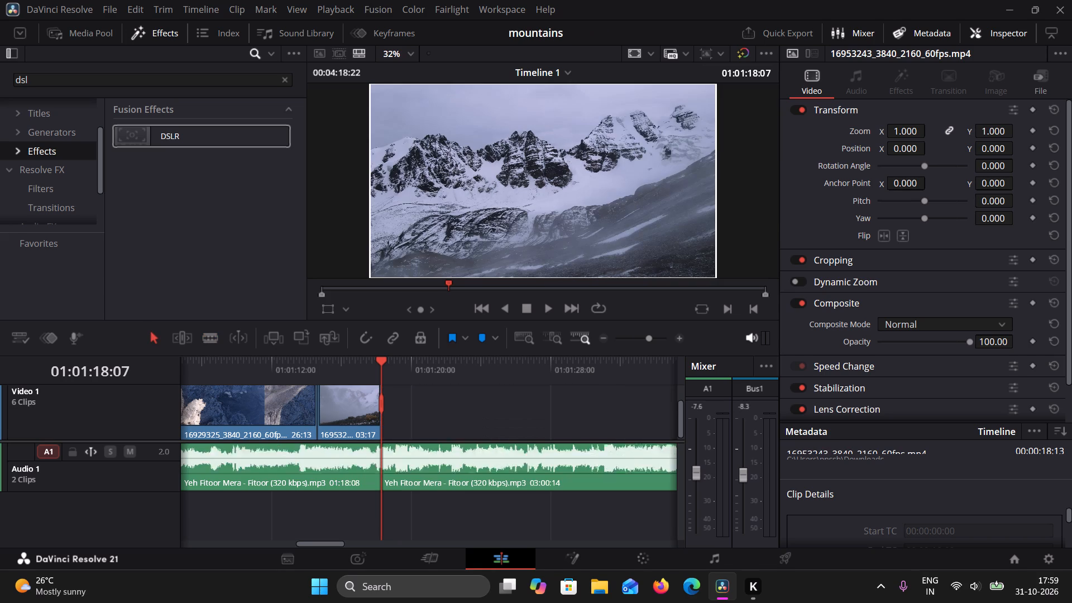
Apply the DSLR effect to the blue rock face clip 16929325_3840_2160_60fps.mp4 on the Video 1 track.
click(210, 429)
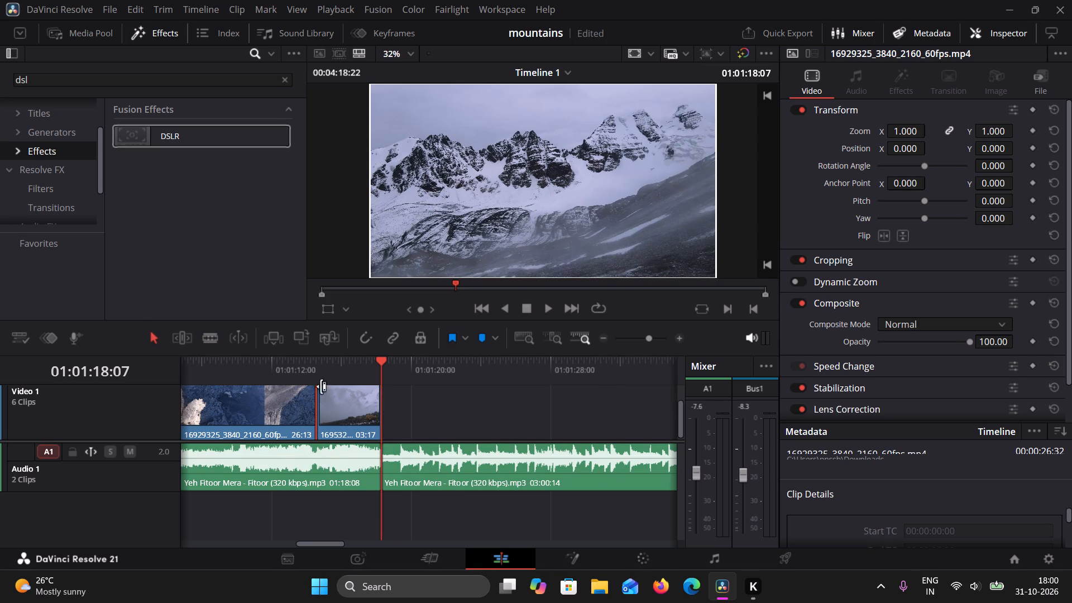
drag(385, 365, 223, 394)
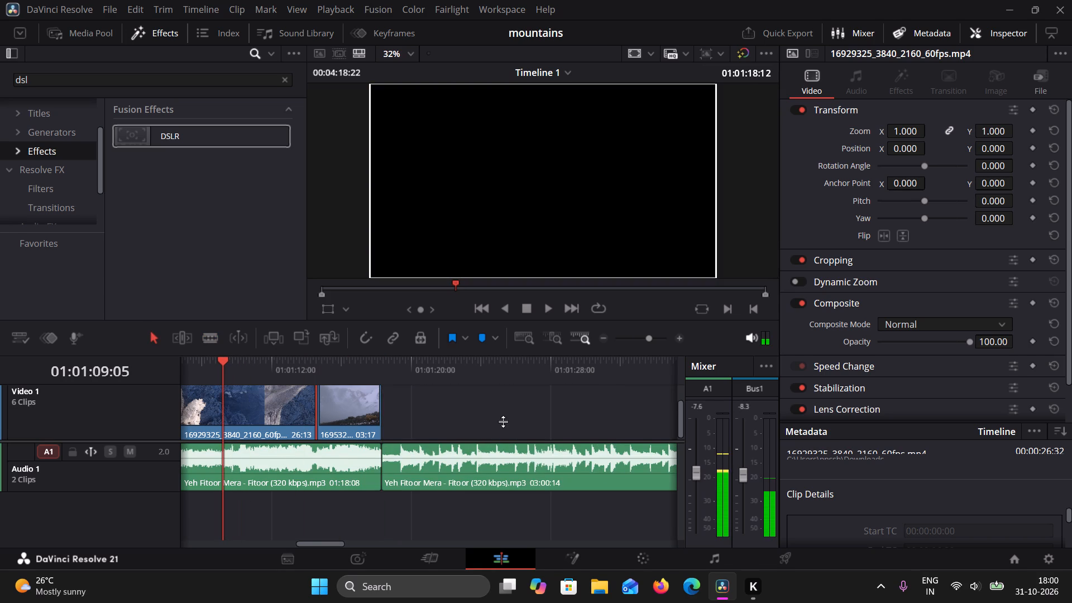
drag(323, 544, 293, 545)
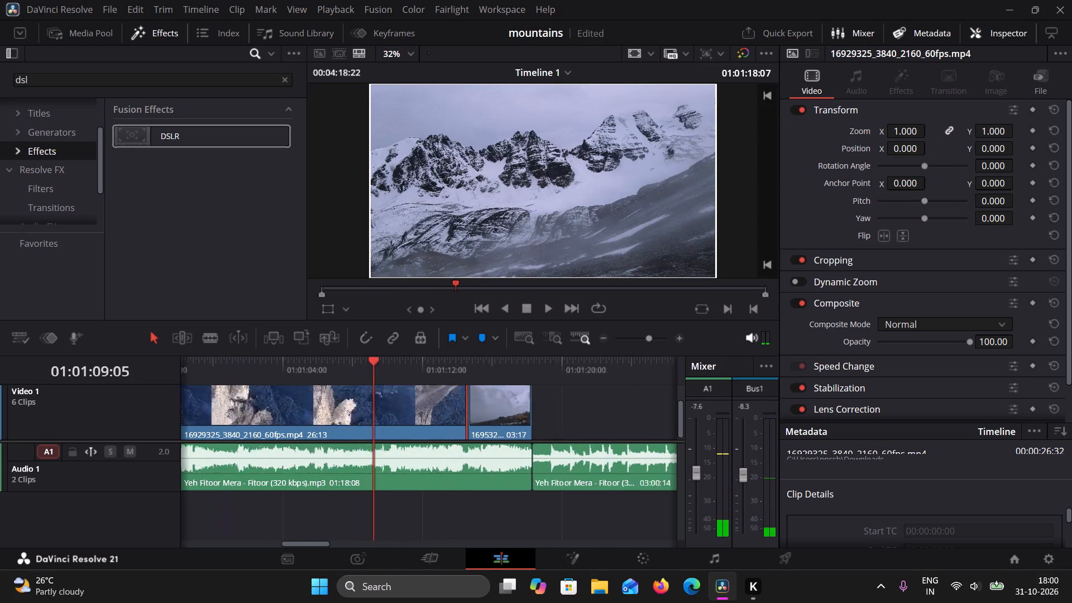
drag(293, 545, 285, 543)
click(231, 407)
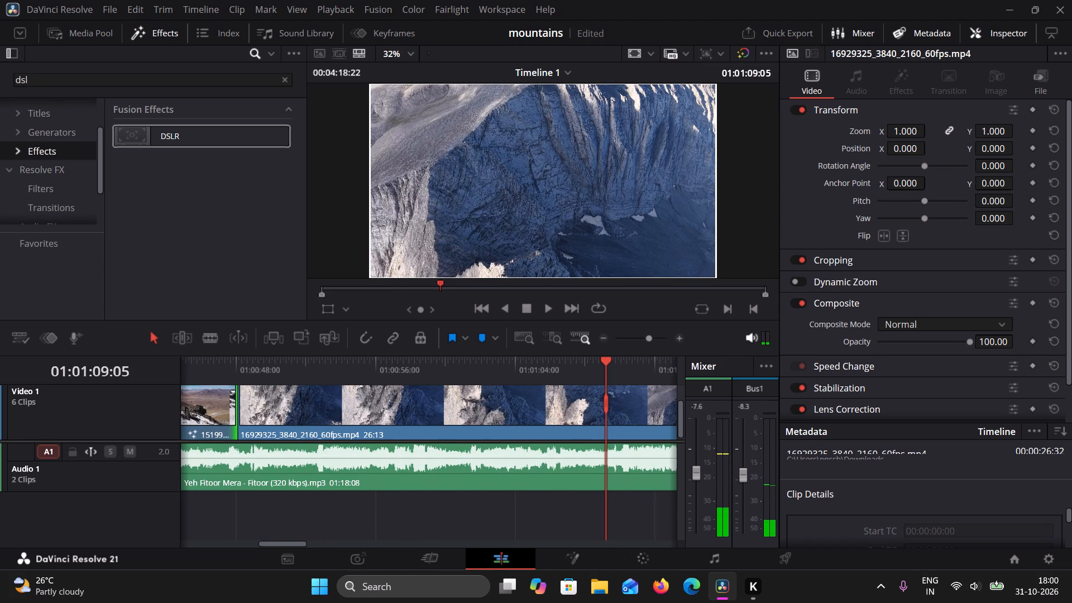
drag(151, 136, 452, 411)
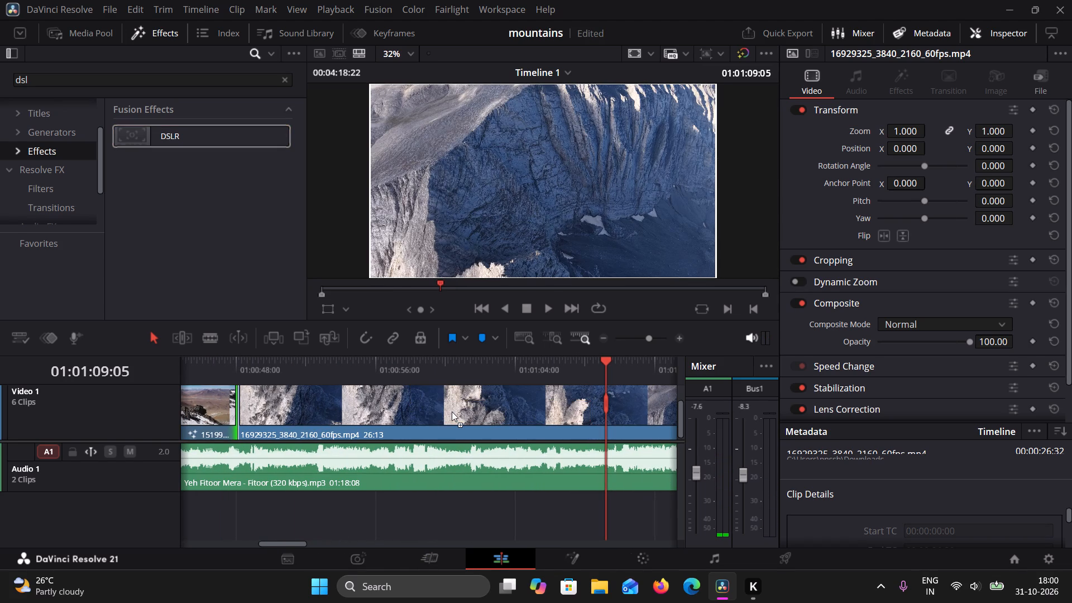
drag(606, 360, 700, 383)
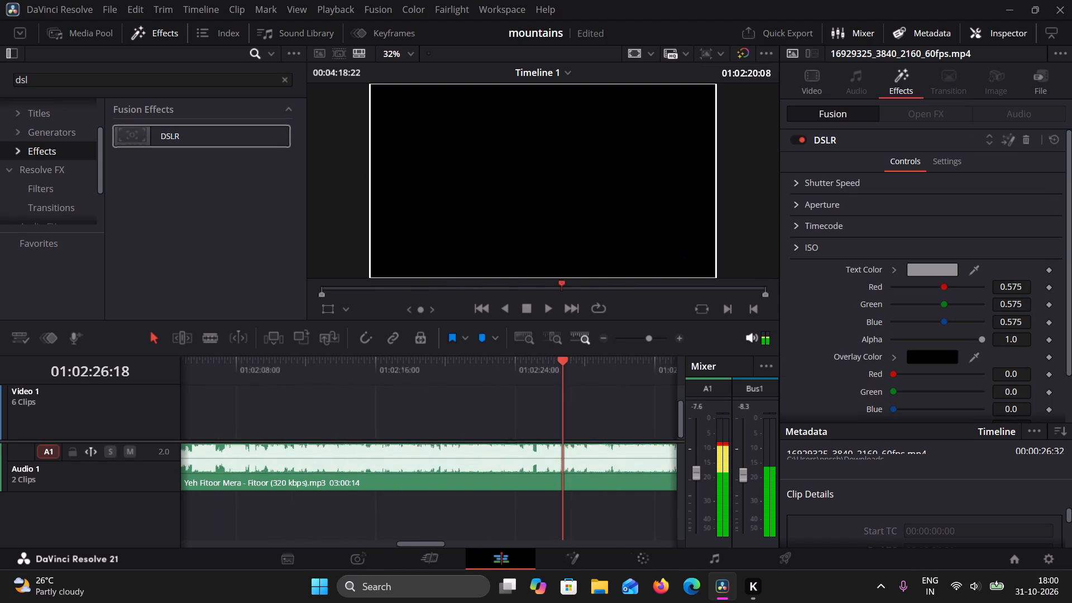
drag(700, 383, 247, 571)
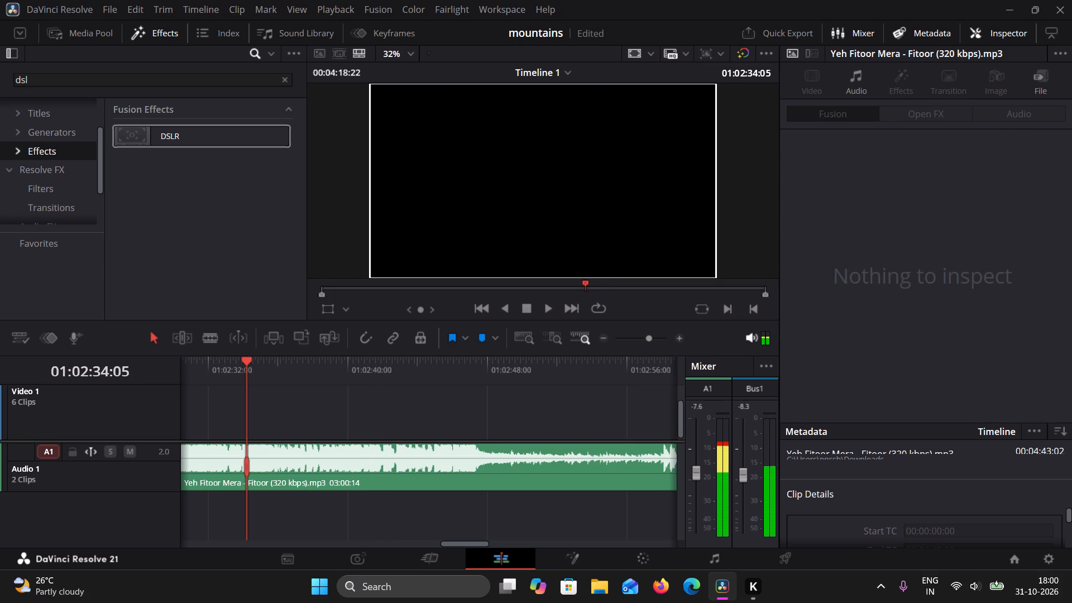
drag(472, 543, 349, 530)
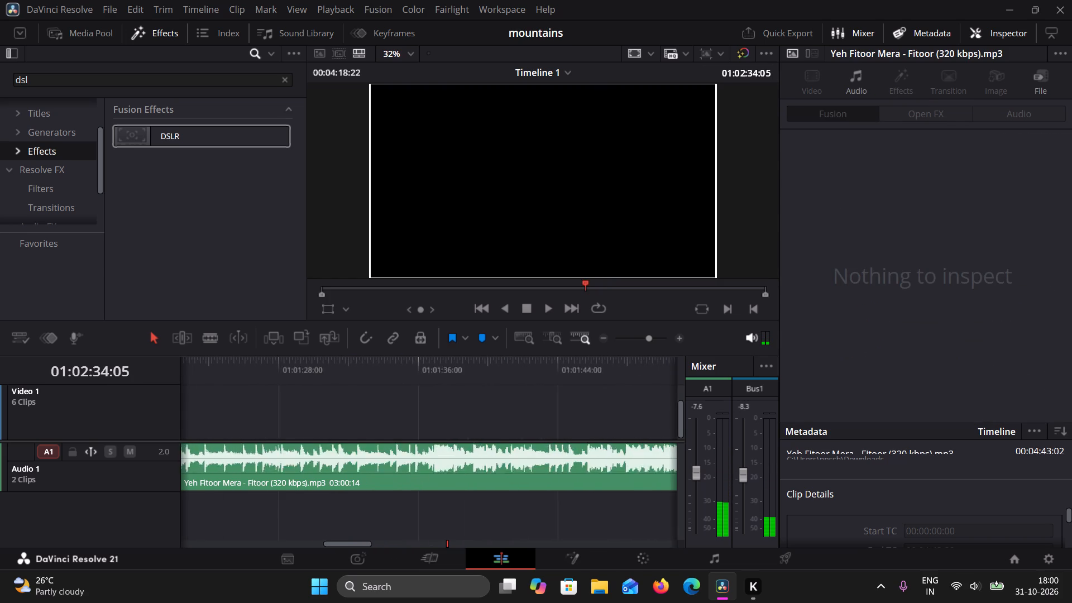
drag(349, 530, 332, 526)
Launch Google Chrome and go to the pexels.com stock footage site.
click(448, 582)
text(chreo)
key(Return)
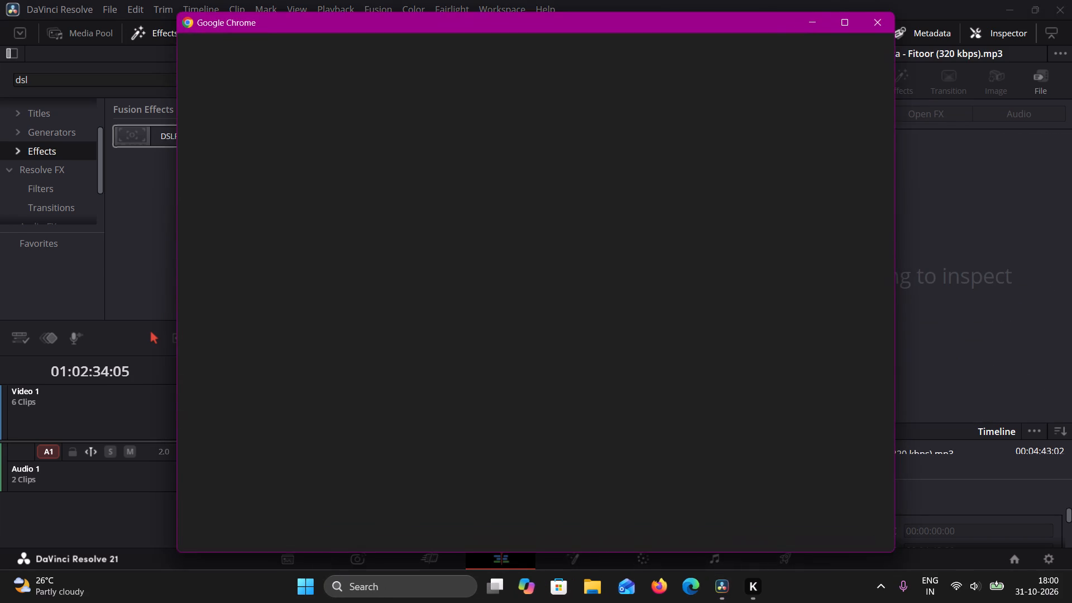
click(543, 336)
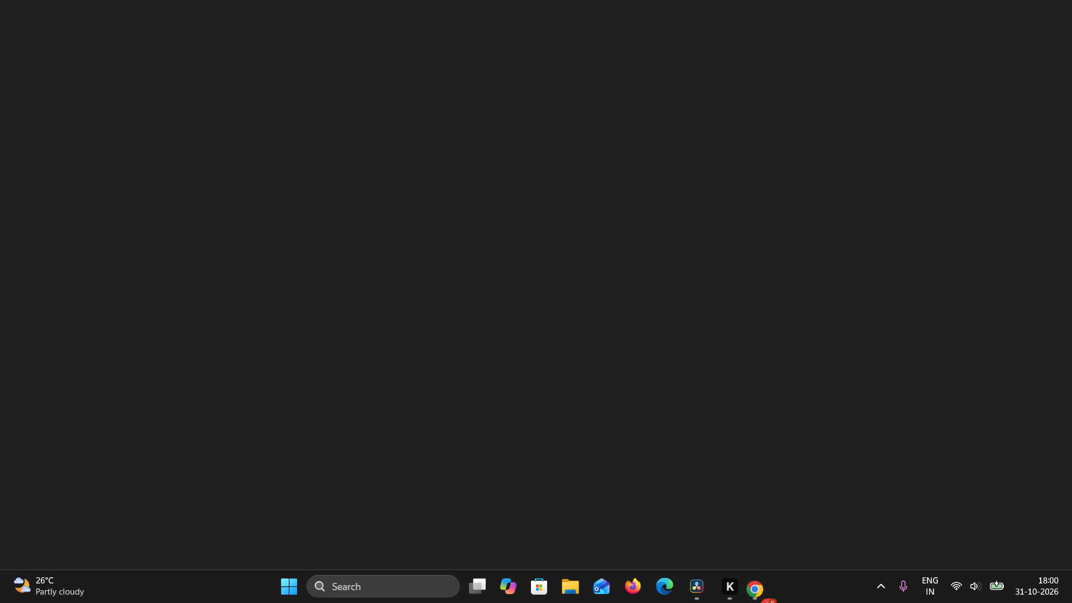
text(pexel)
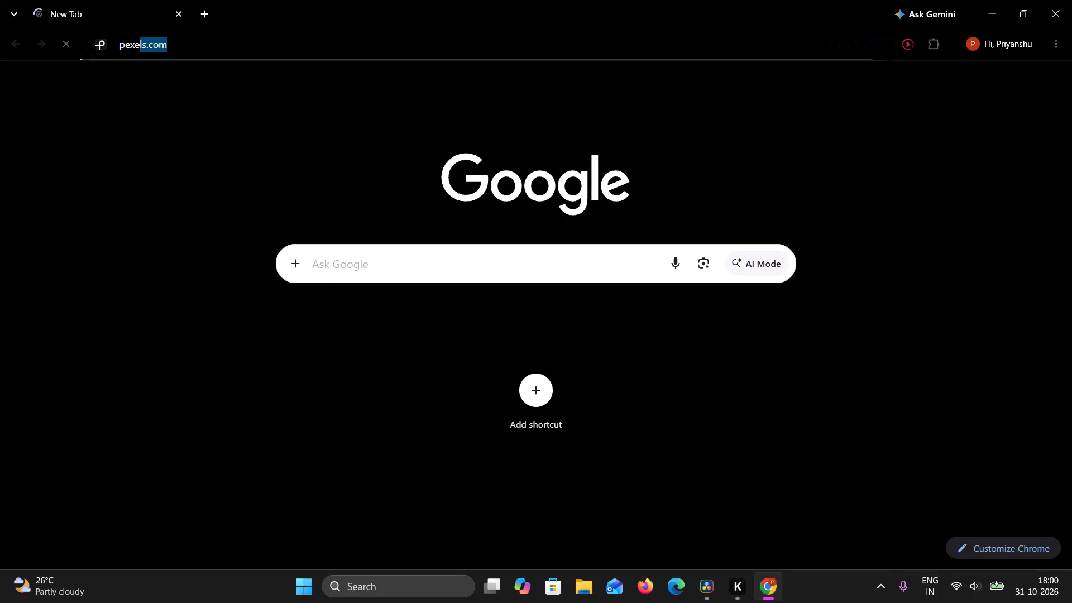
key(Return)
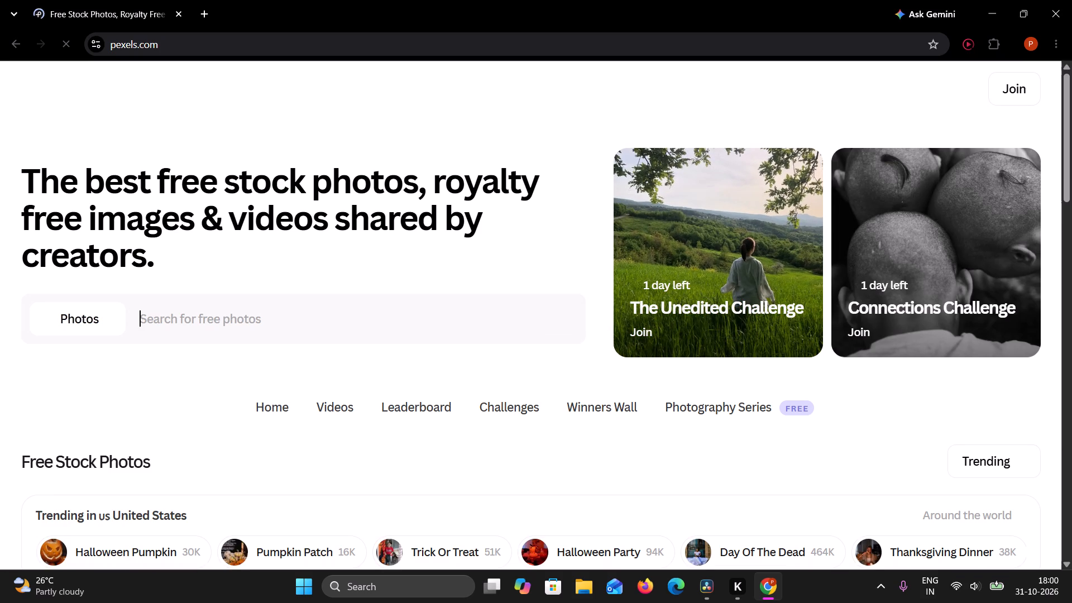
Search Pexels for mountains and show the Videos results.
click(330, 408)
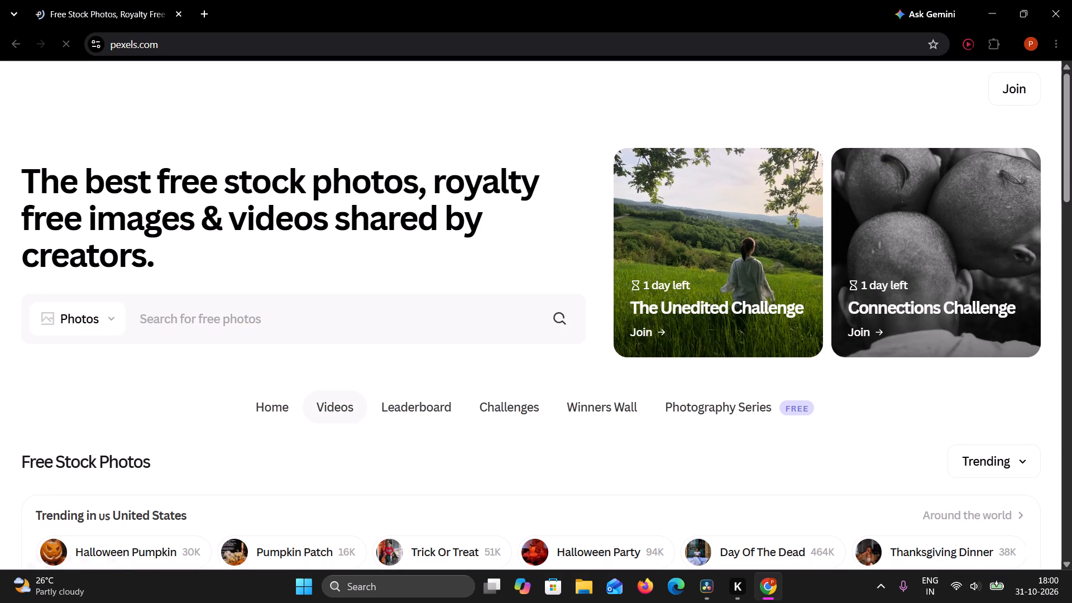
click(269, 360)
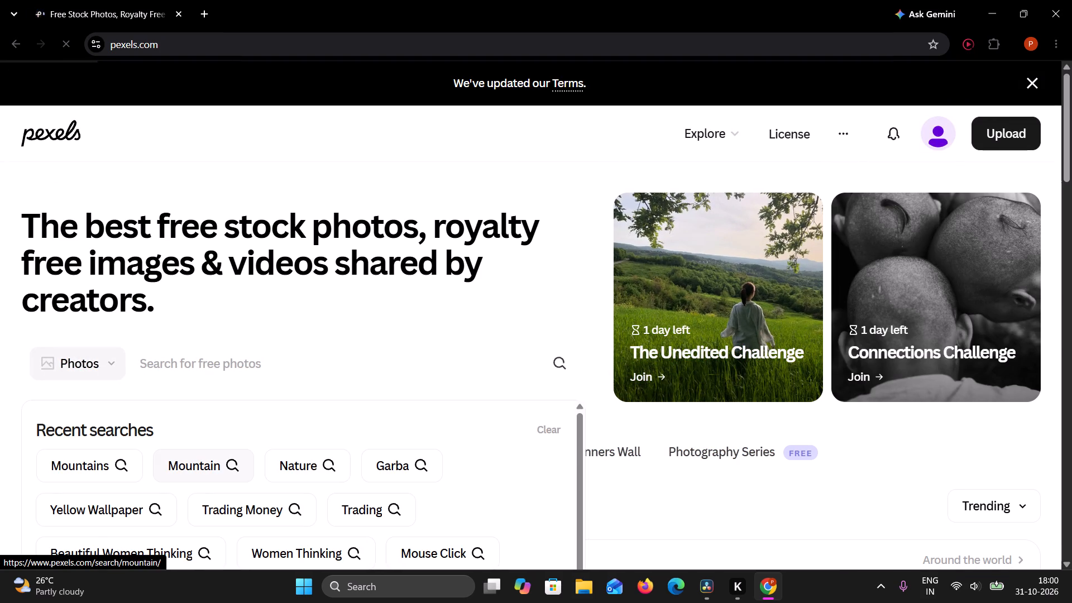
click(204, 462)
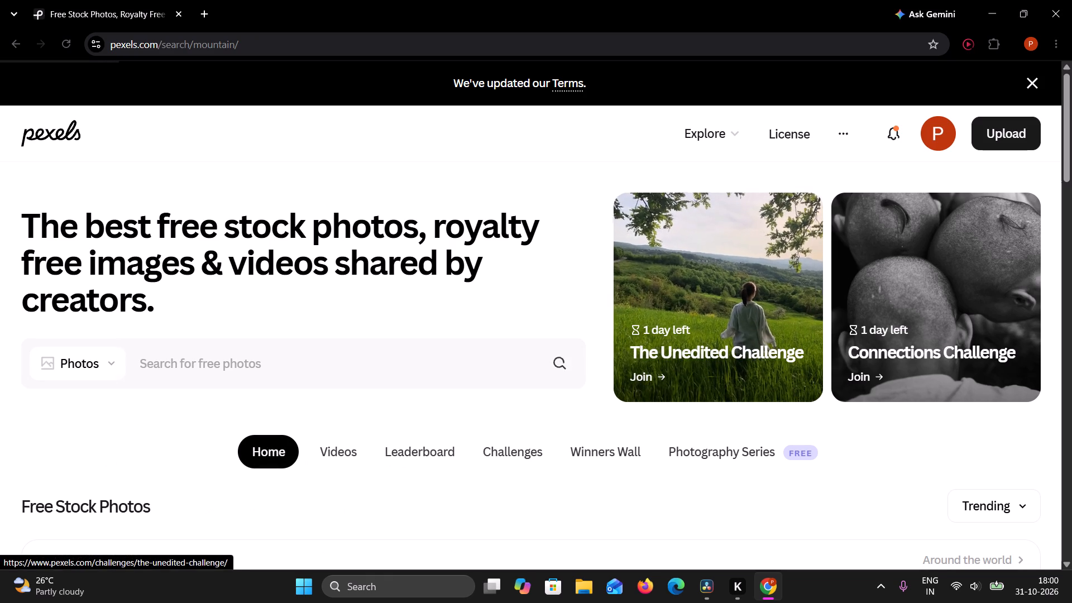
click(104, 366)
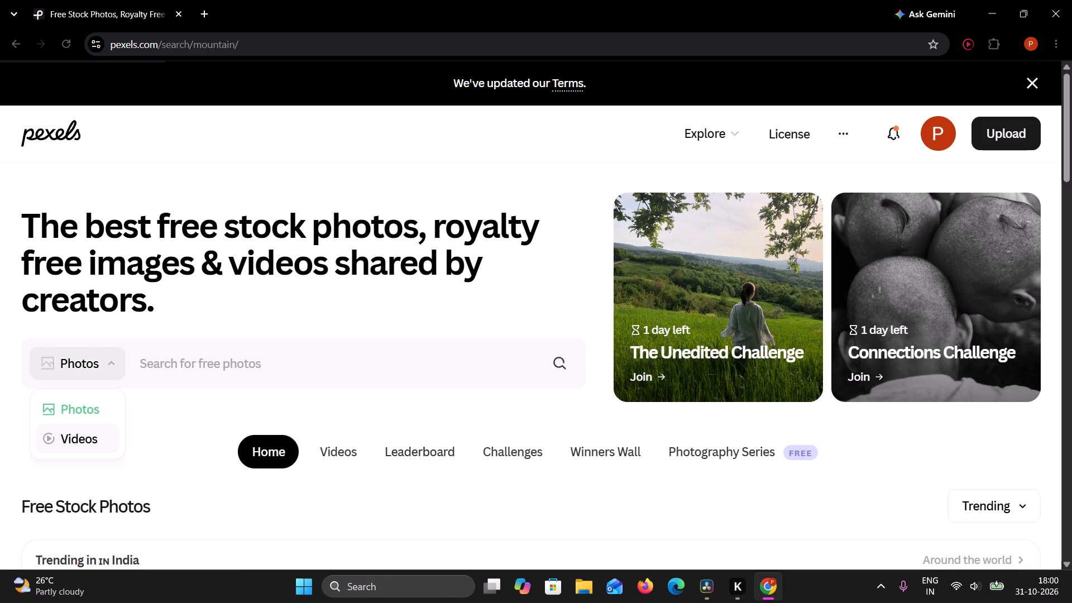
click(91, 444)
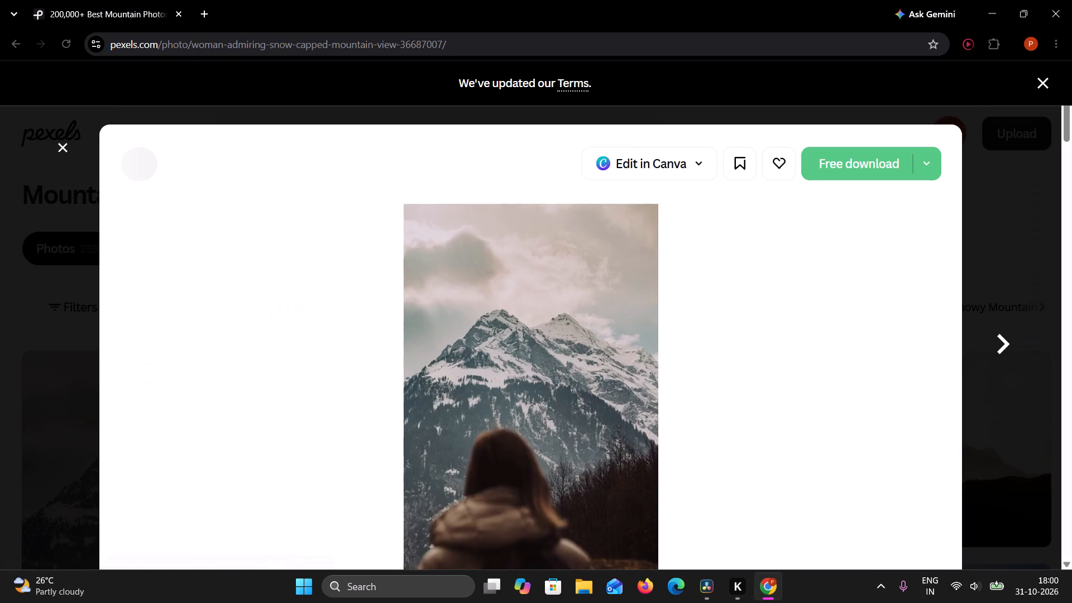
click(1031, 252)
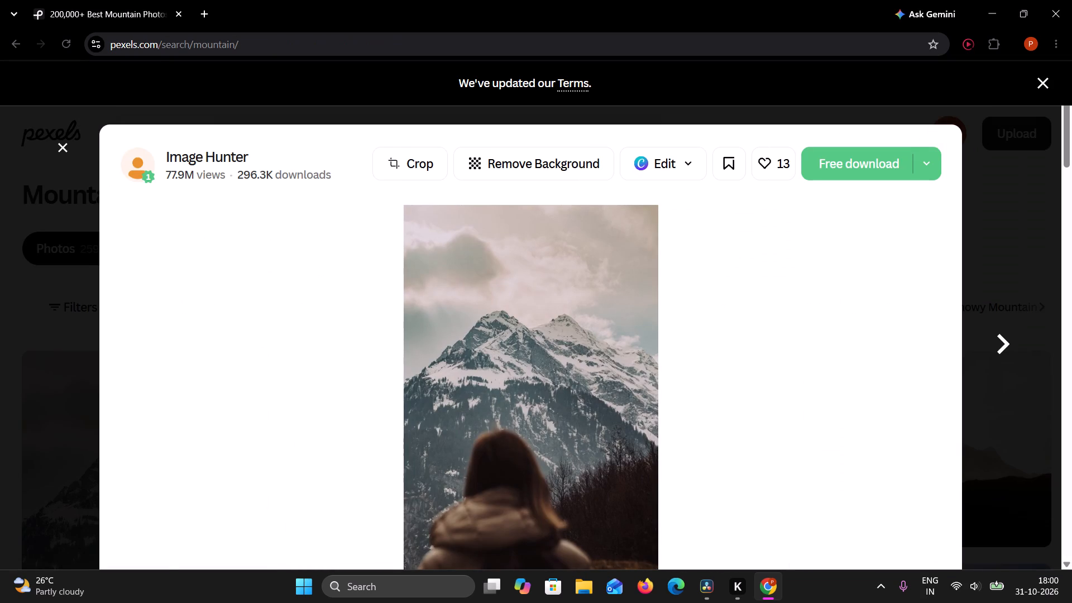
scroll(159, 197, up, 2)
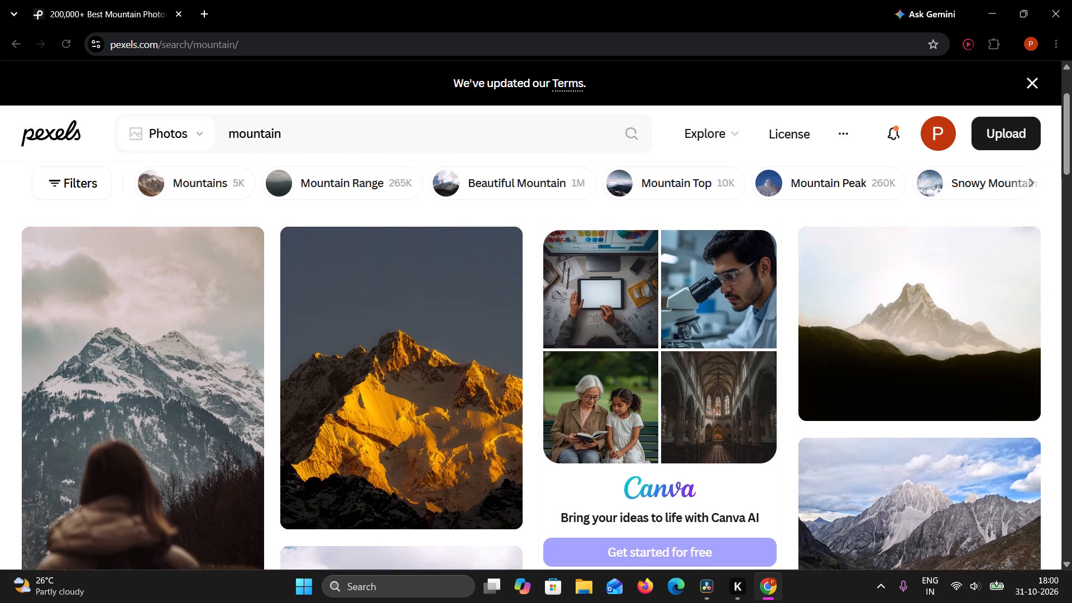
click(199, 128)
click(180, 206)
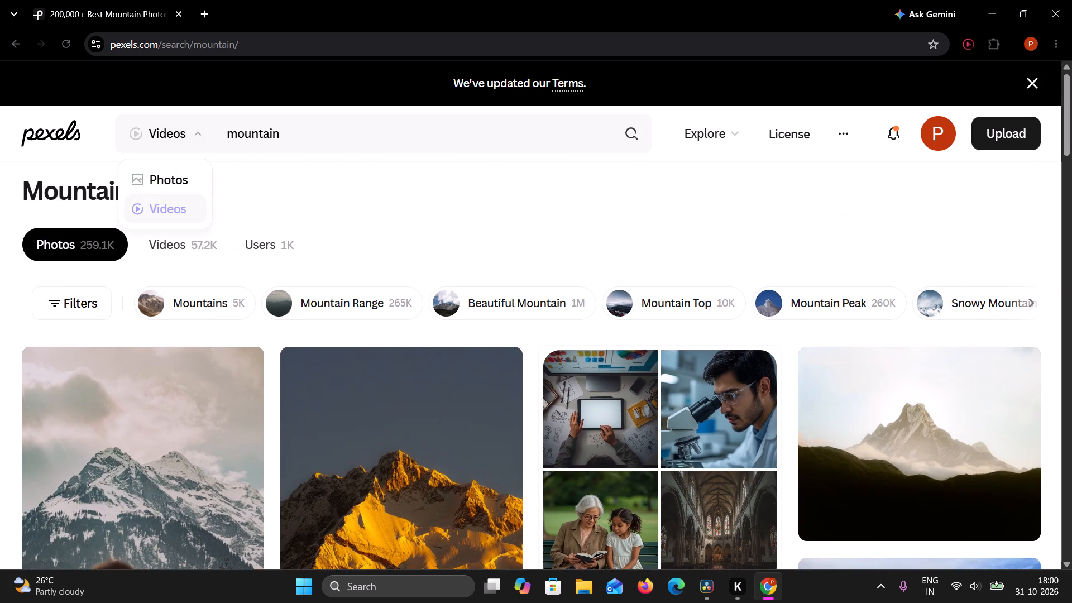
click(180, 315)
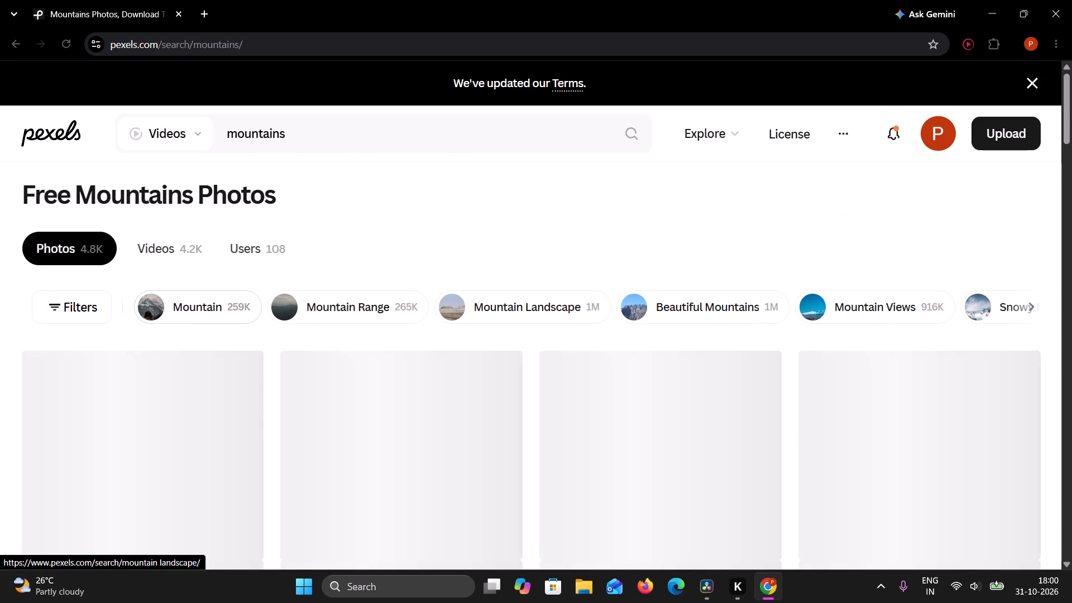
scroll(544, 277, down, 1)
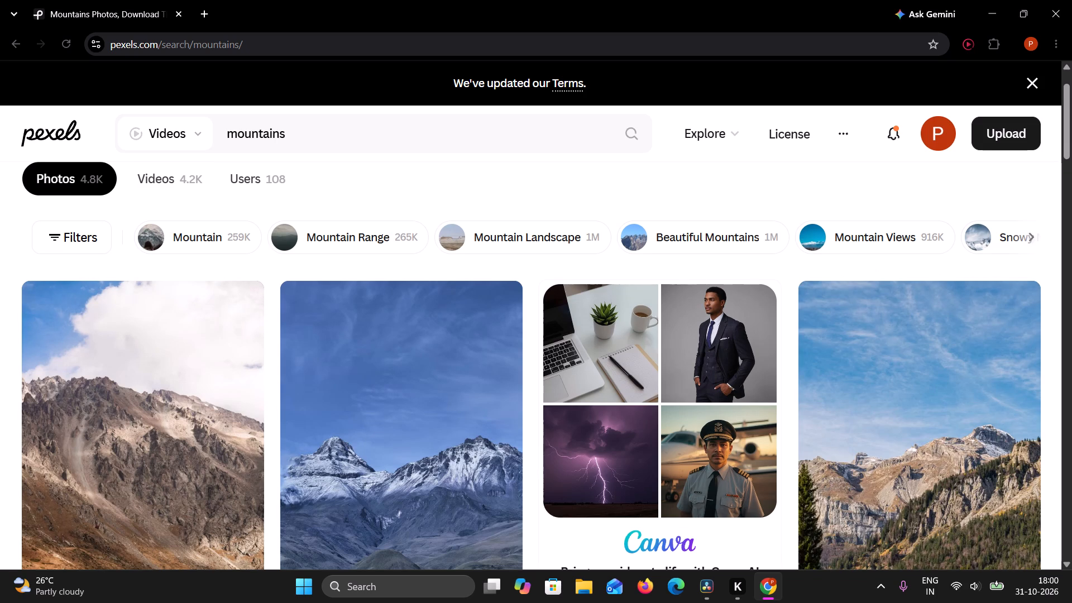
click(188, 171)
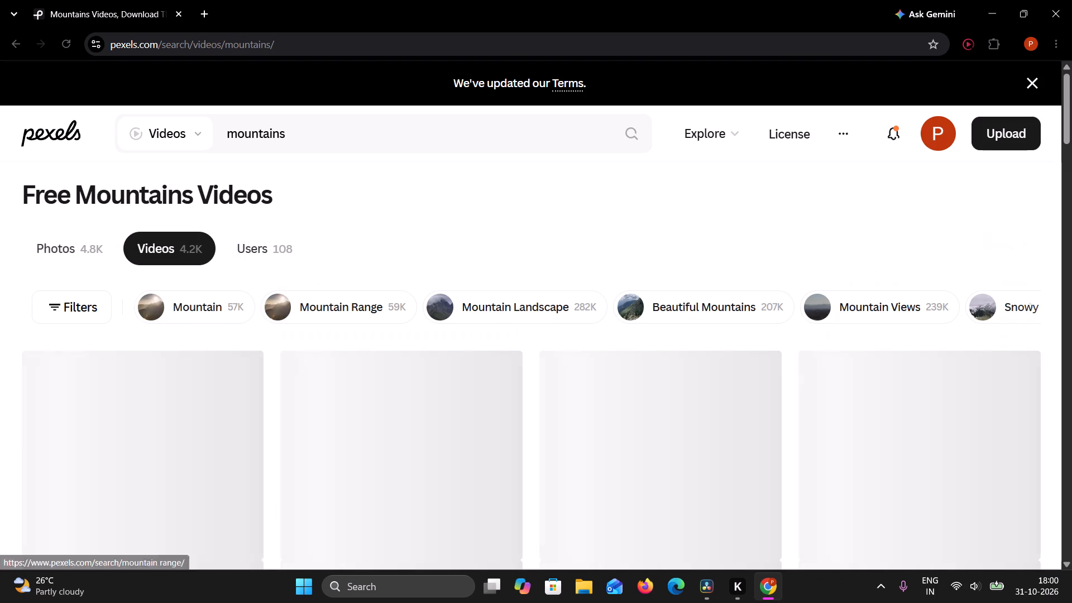
Filter the mountains videos to Horizontal orientation.
click(83, 308)
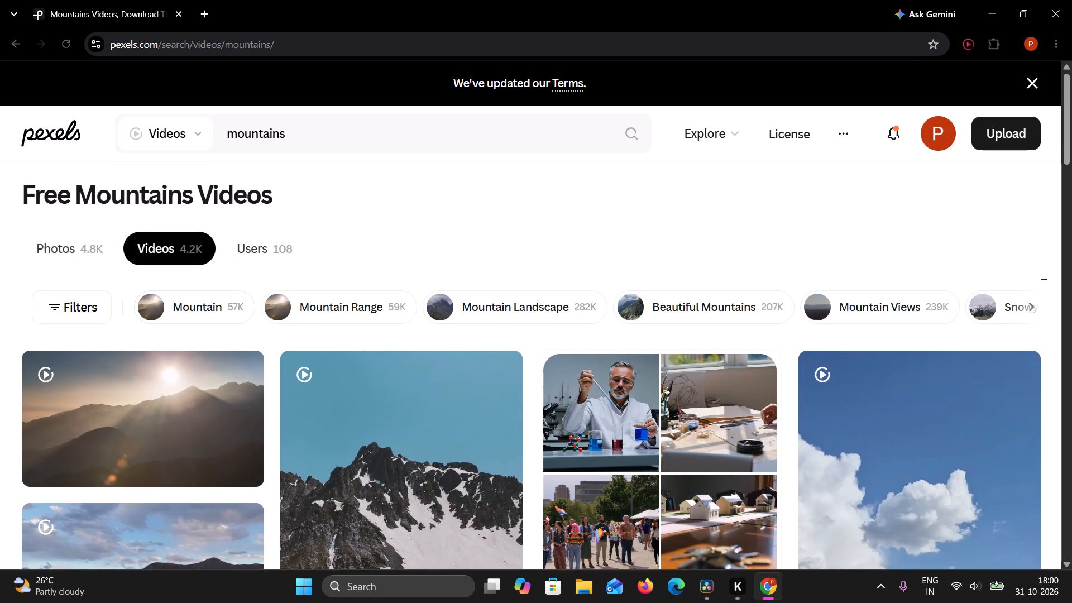
click(121, 228)
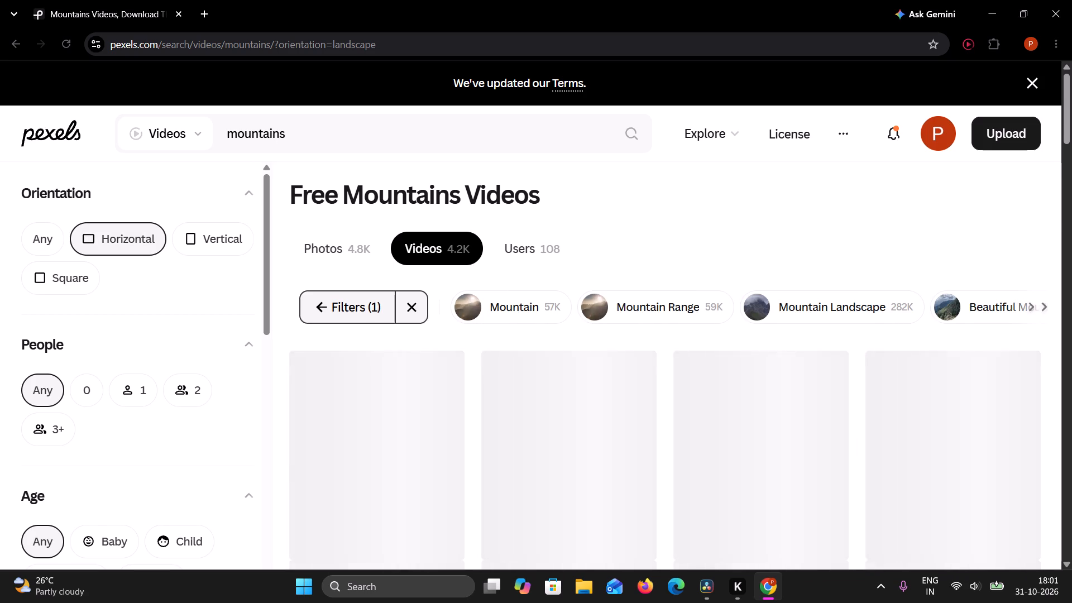
click(704, 251)
Download the aerial lush mountain valley video and save it in Downloads as 16746491_1920_1080_25fps, then close its preview.
scroll(792, 414, down, 4)
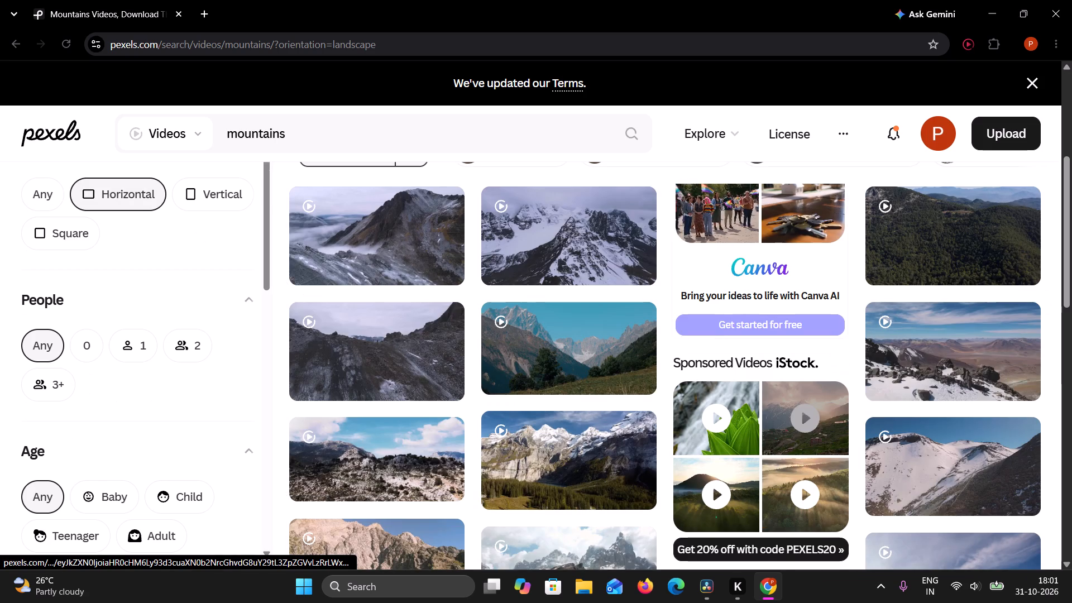
scroll(789, 411, down, 7)
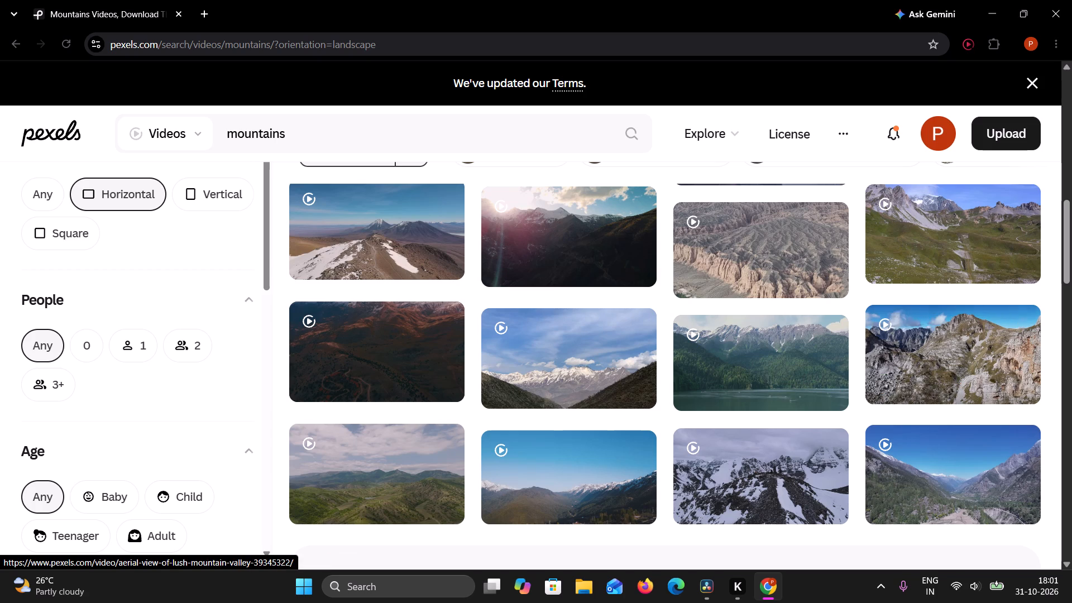
click(973, 482)
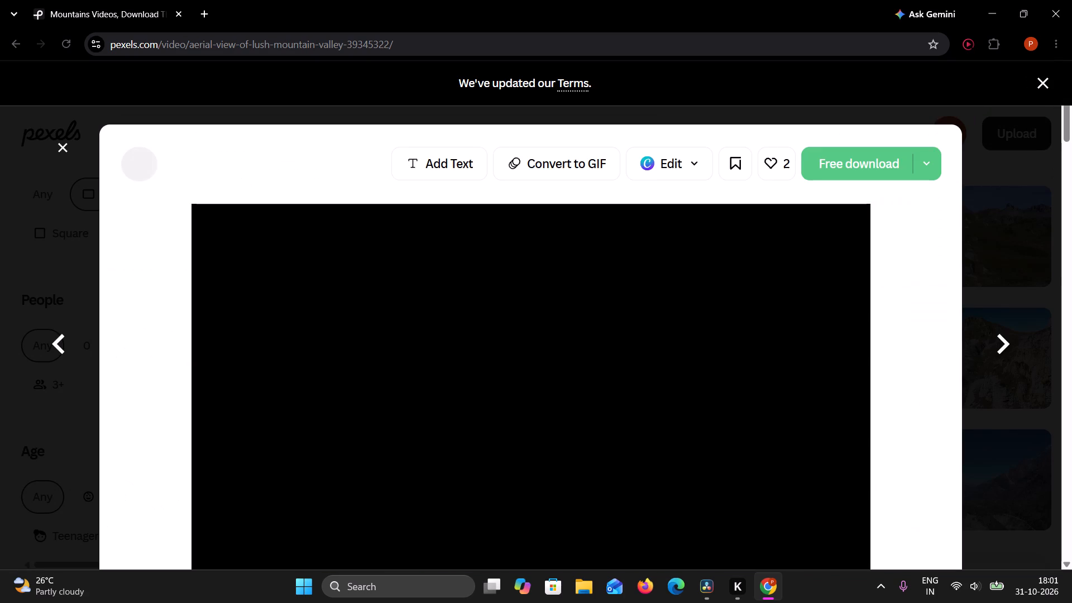
scroll(833, 455, down, 2)
scroll(833, 455, up, 1)
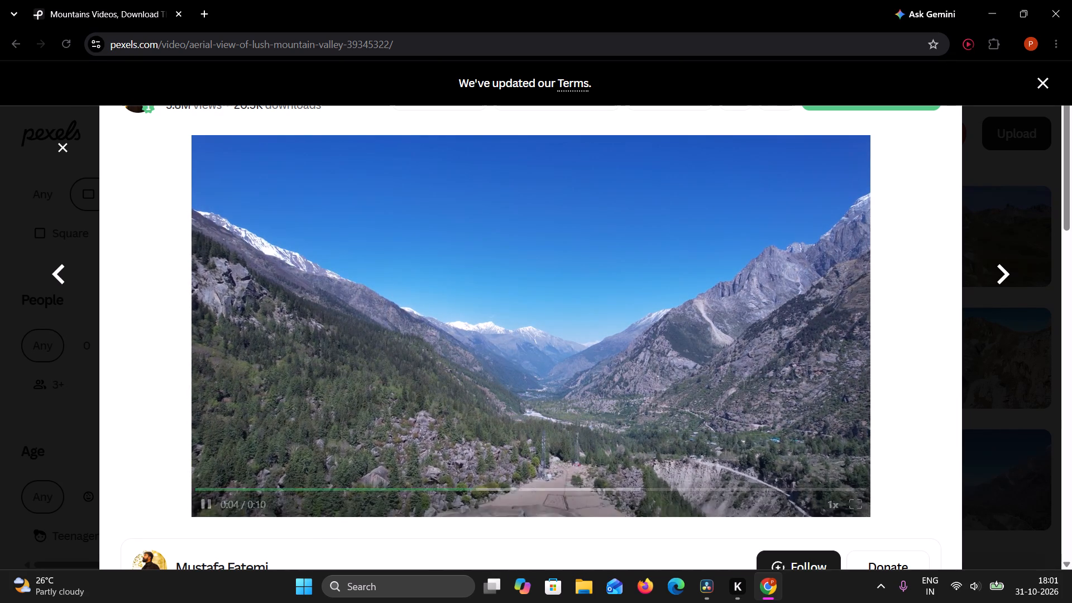
scroll(696, 420, down, 3)
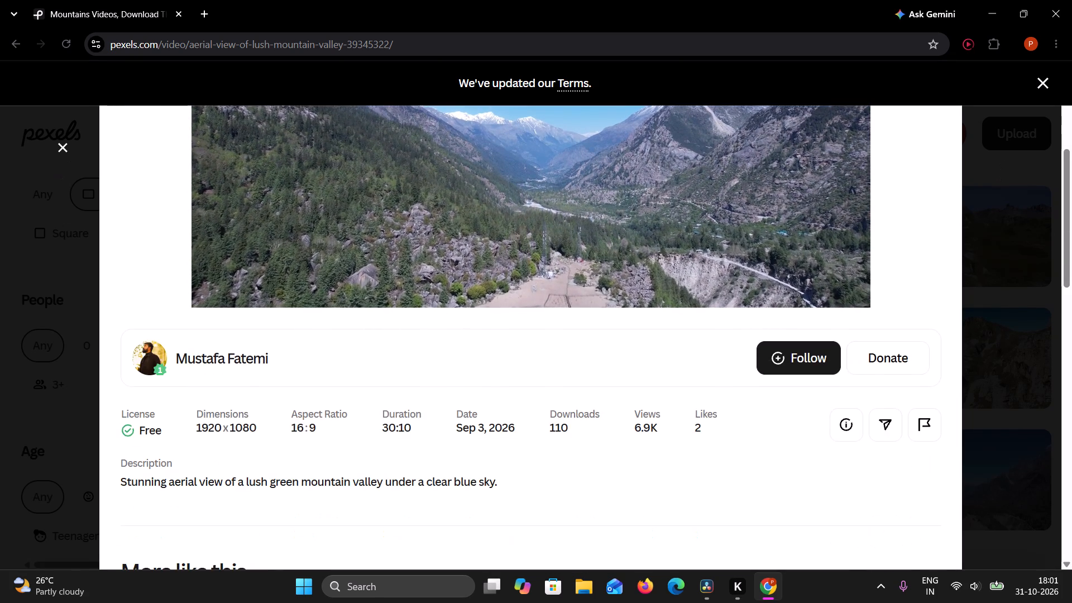
scroll(673, 358, up, 6)
click(868, 153)
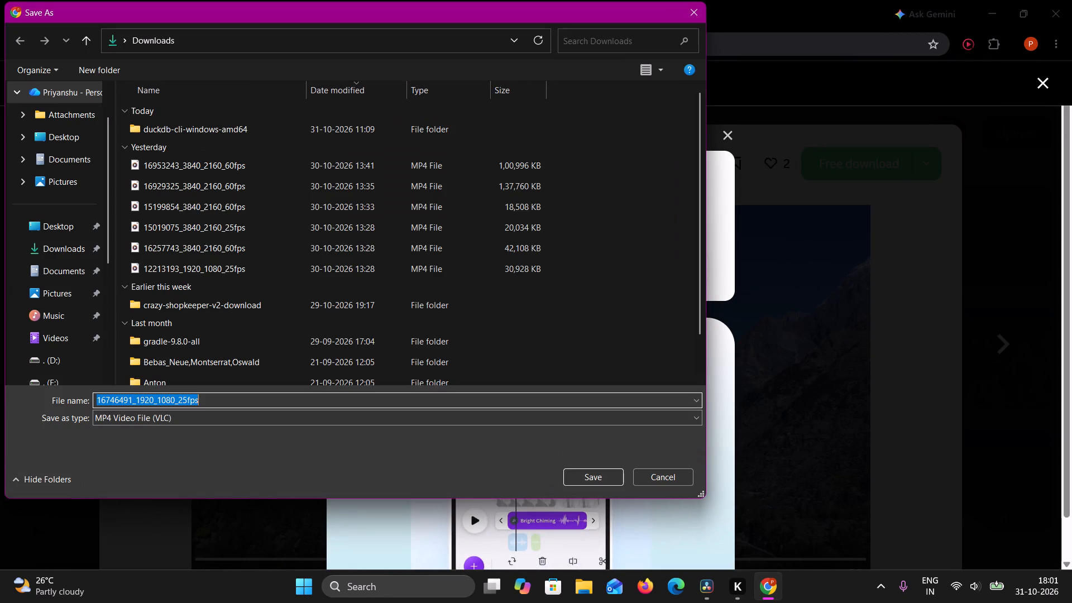
click(581, 482)
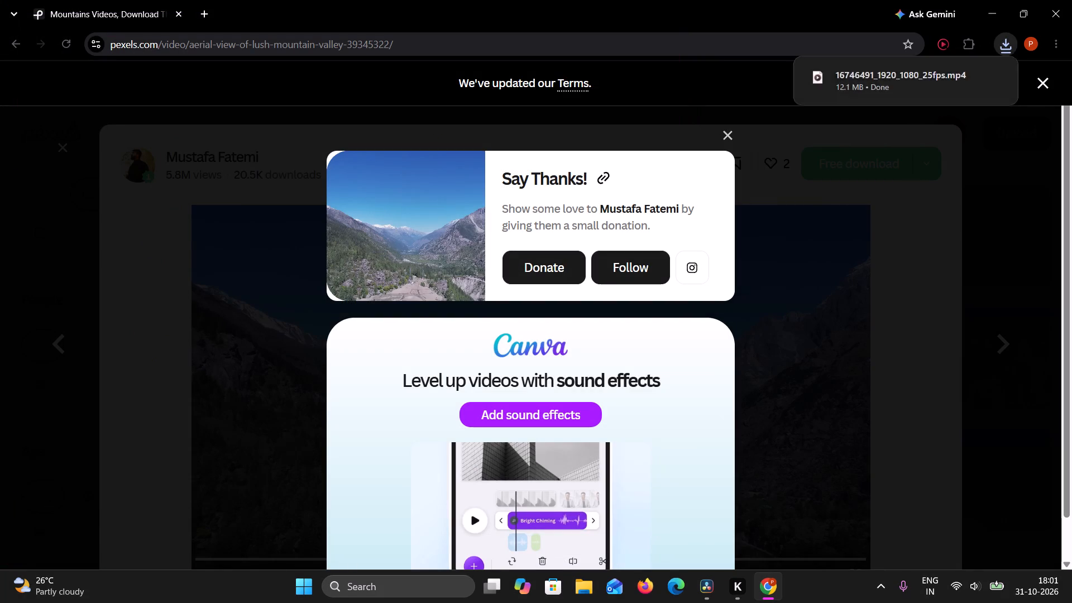
click(725, 135)
click(994, 150)
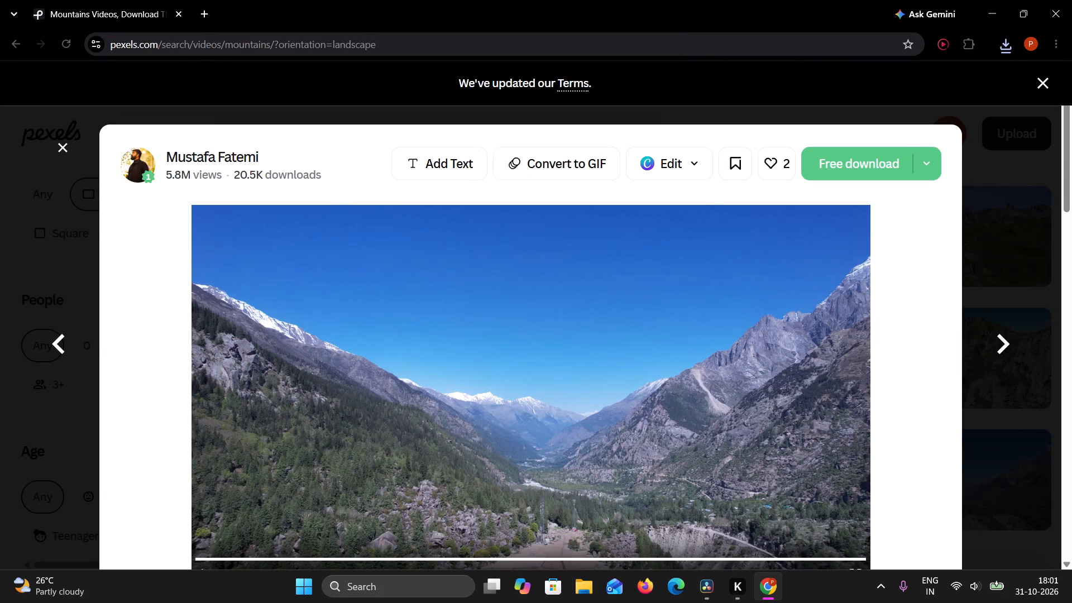
Switch to DaVinci Resolve and import the downloaded 16746491_1920_1080_25fps.mp4 from Downloads into the Master bin.
click(696, 598)
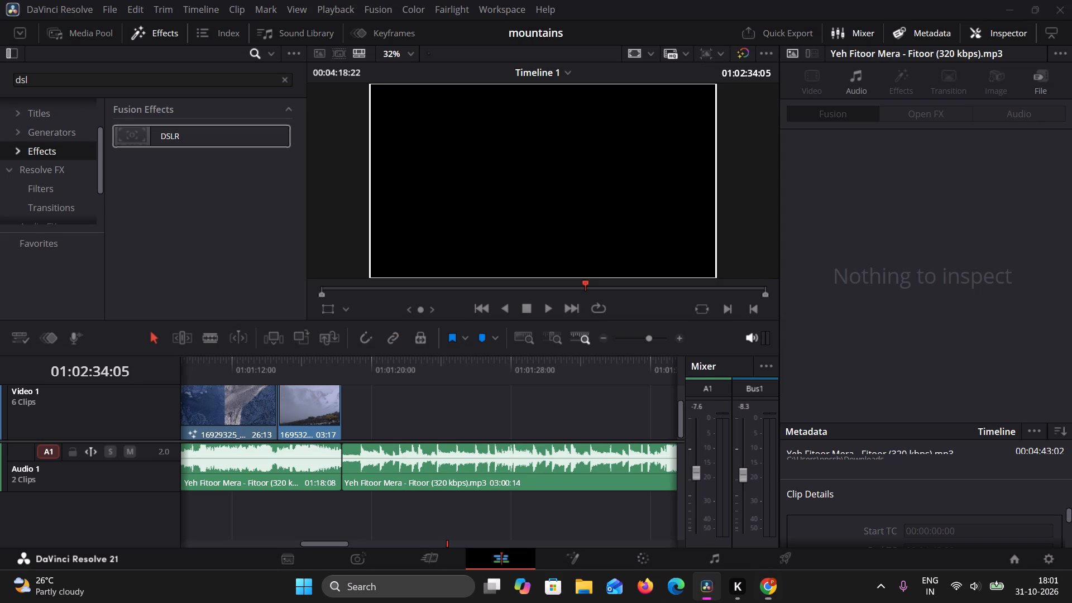
click(82, 29)
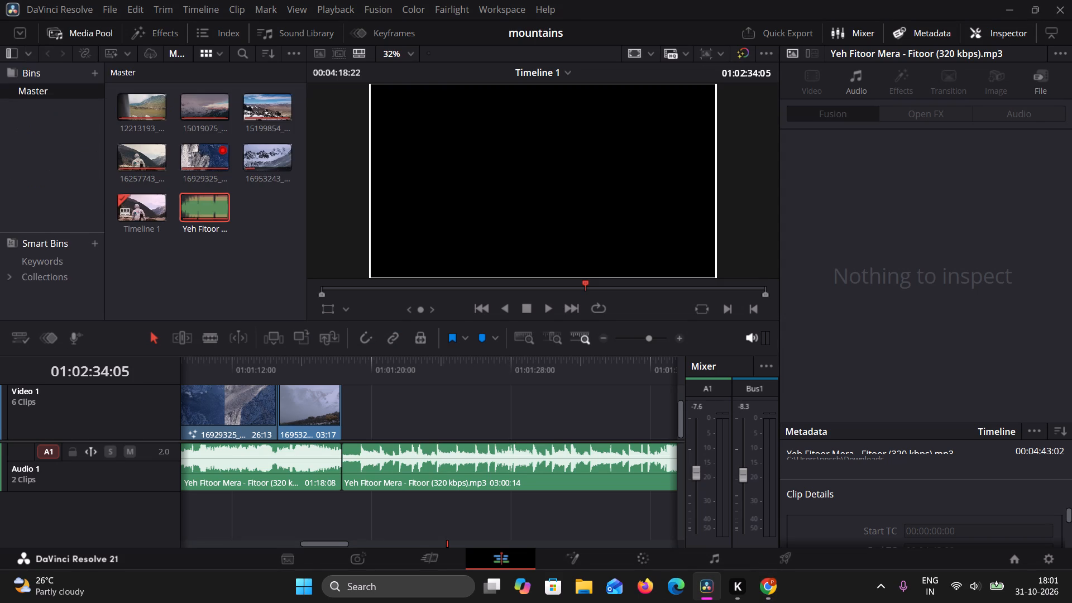
click(108, 8)
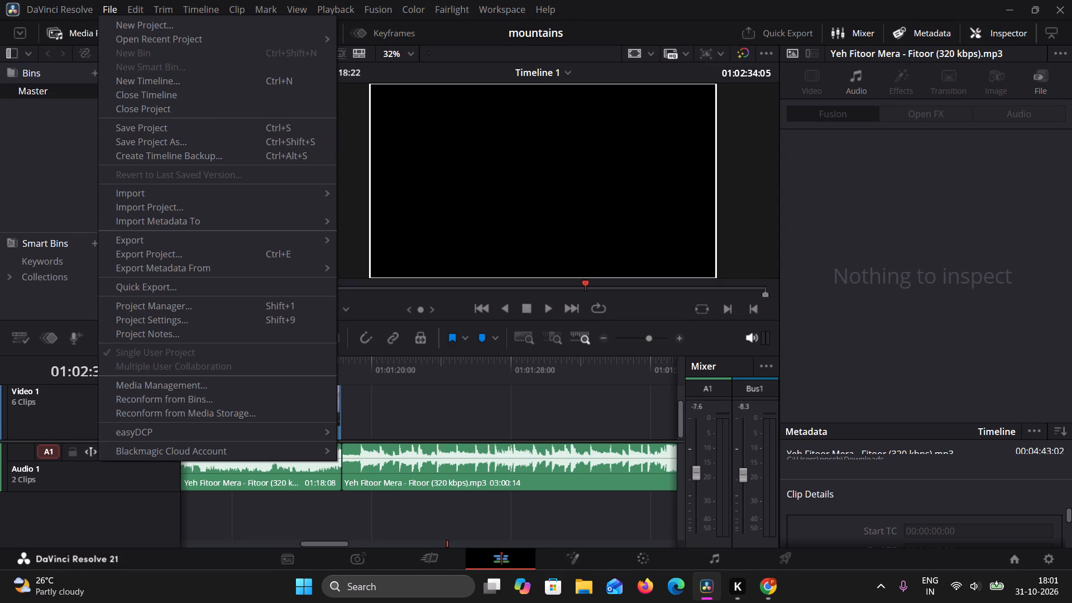
click(48, 28)
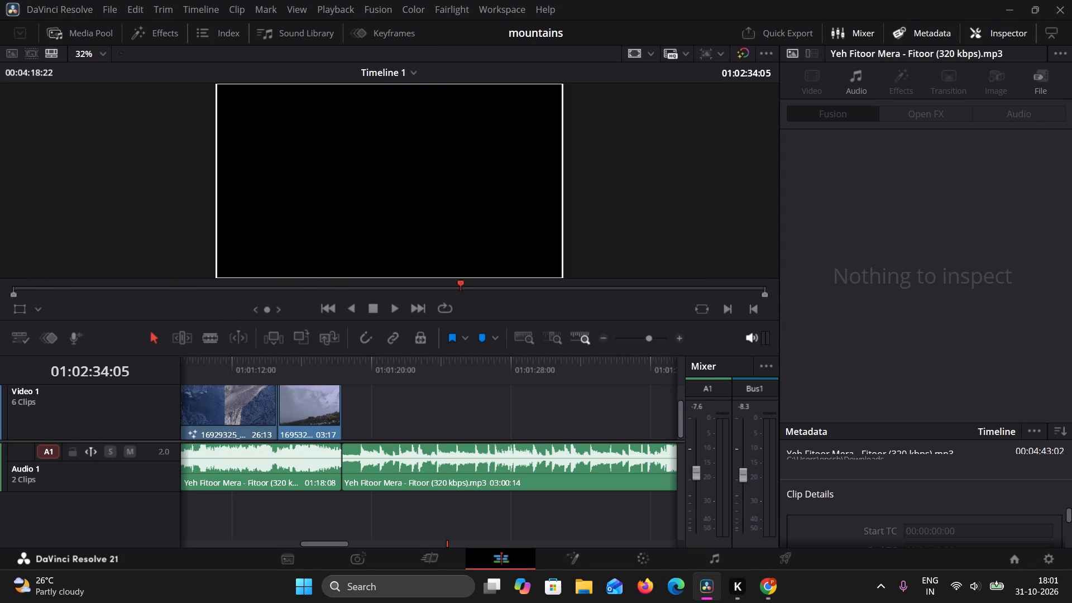
click(61, 26)
click(117, 11)
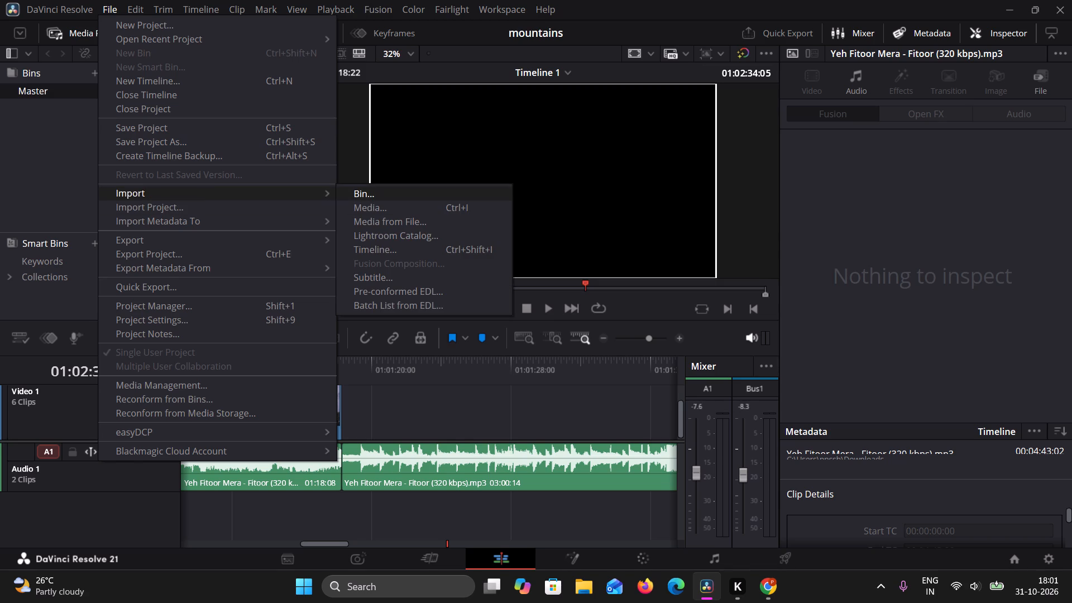
click(376, 205)
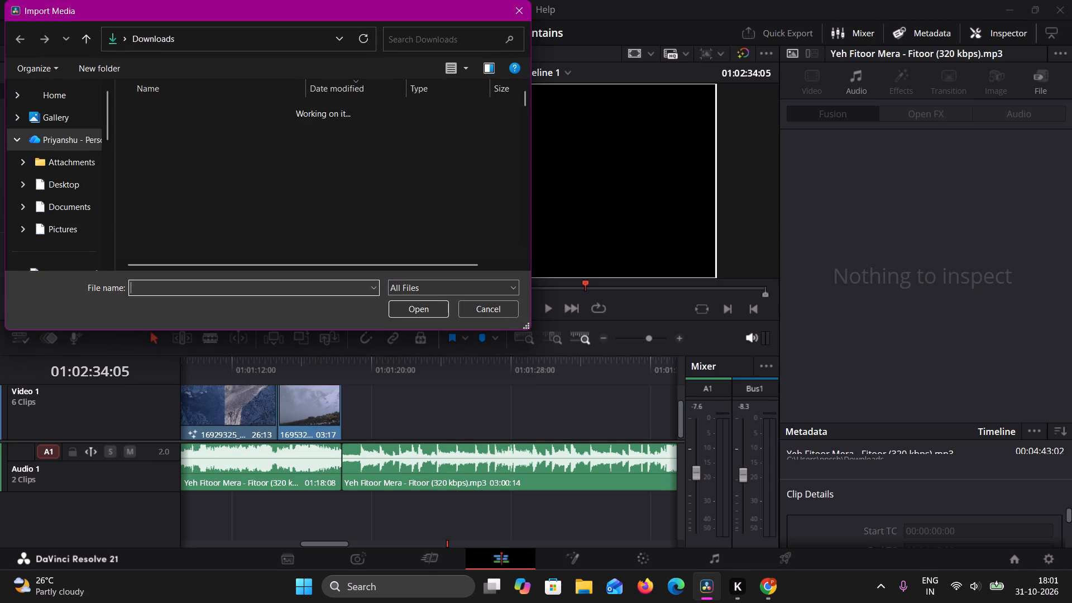
click(174, 126)
click(412, 313)
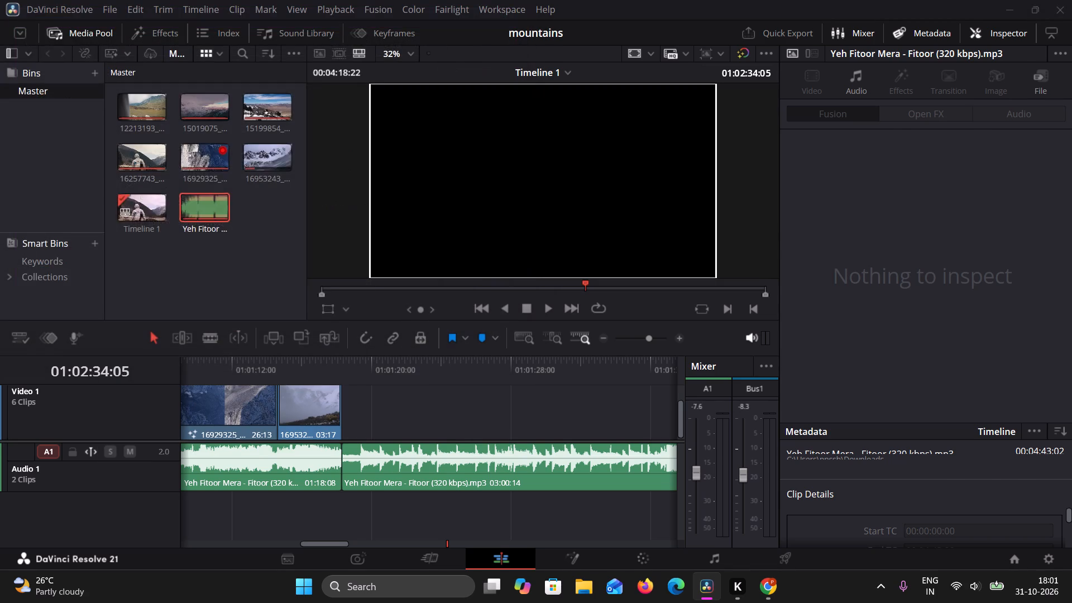
Place the 16746491_1920_1080_25fps.mp4 clip on Video 1 directly after the last mountain clip.
drag(197, 160, 358, 435)
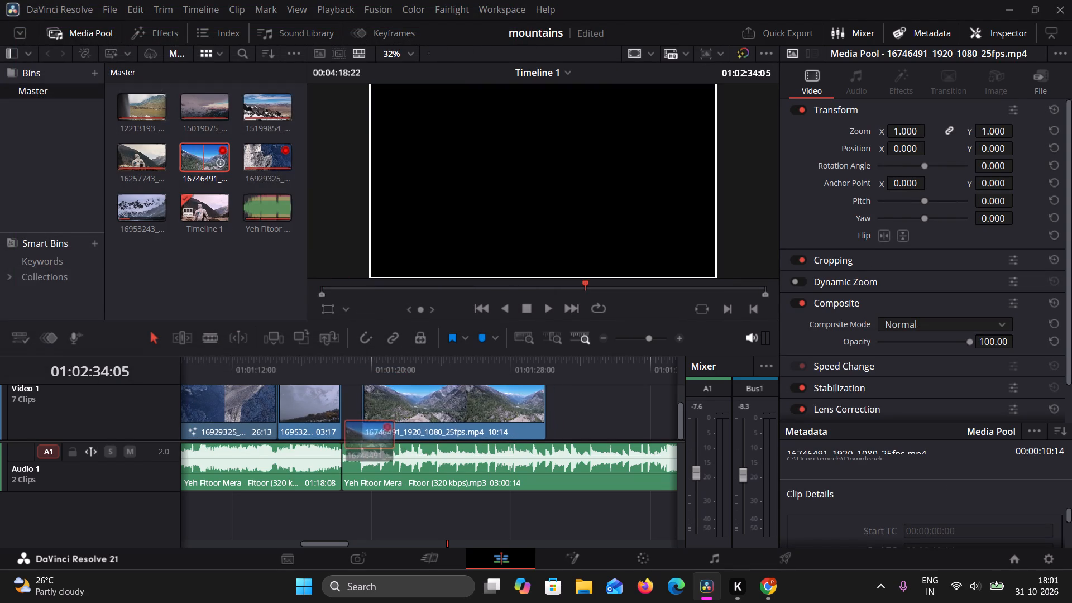
drag(358, 435, 341, 429)
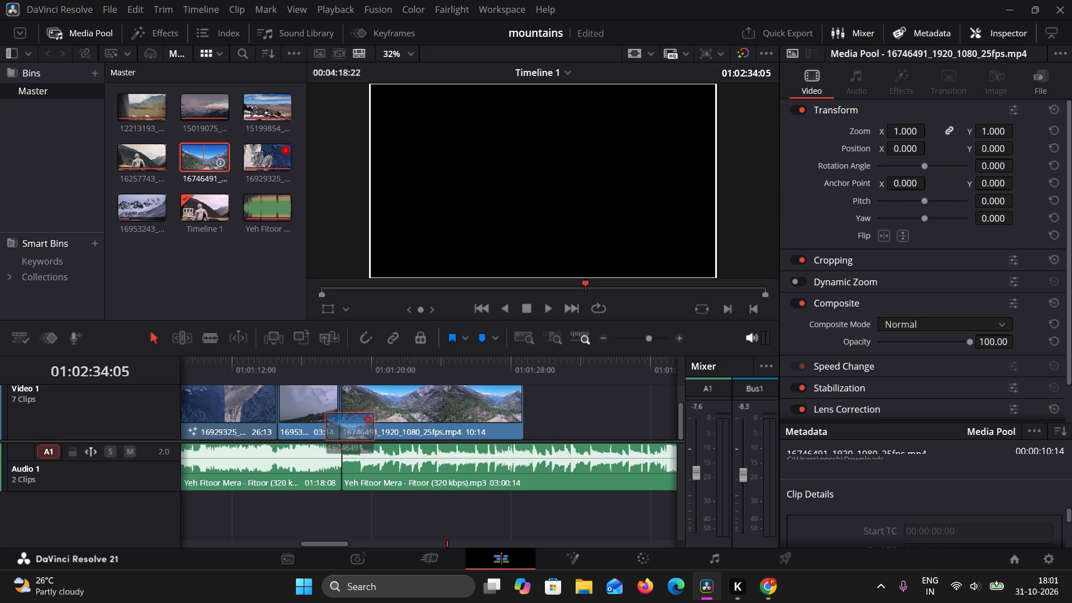
drag(341, 429, 343, 429)
drag(379, 415, 372, 414)
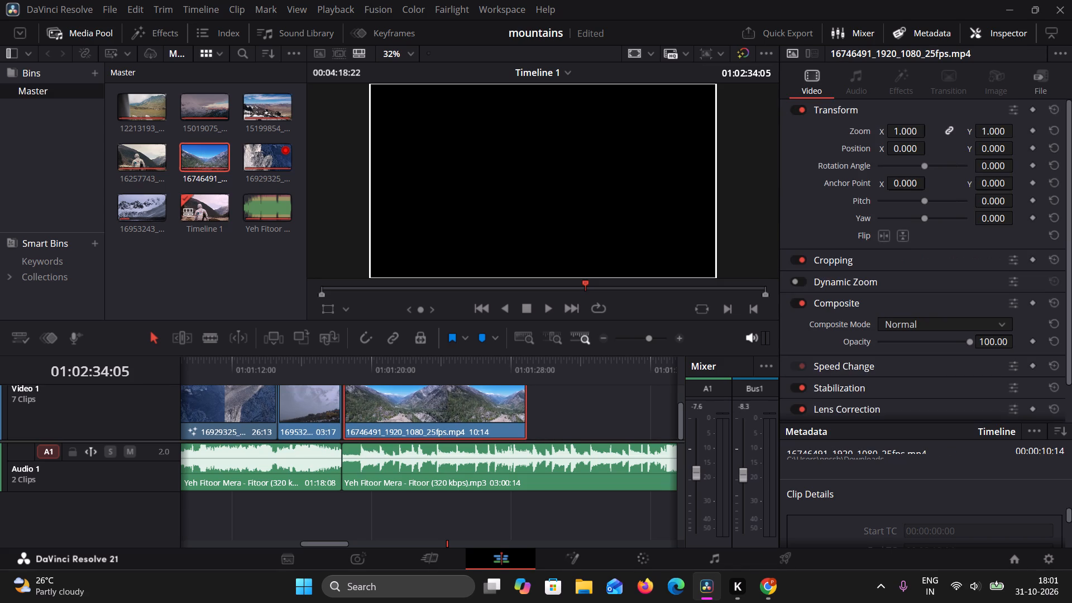
drag(372, 414, 372, 414)
Scrub back through the timeline and play the middle section with the snowy and rocky mountain clips.
drag(582, 284, 539, 297)
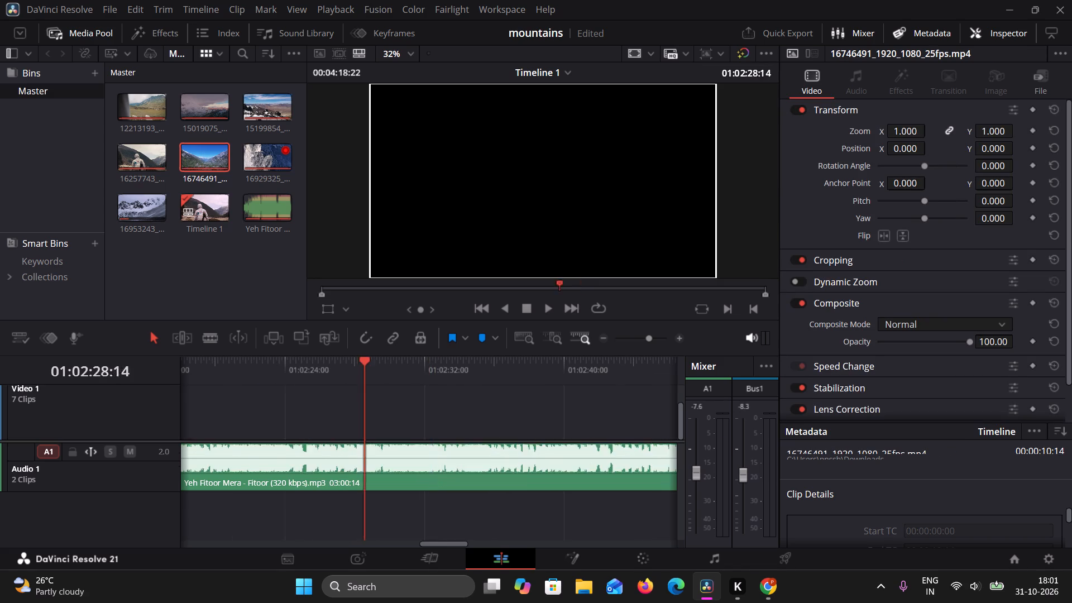
drag(539, 297, 385, 288)
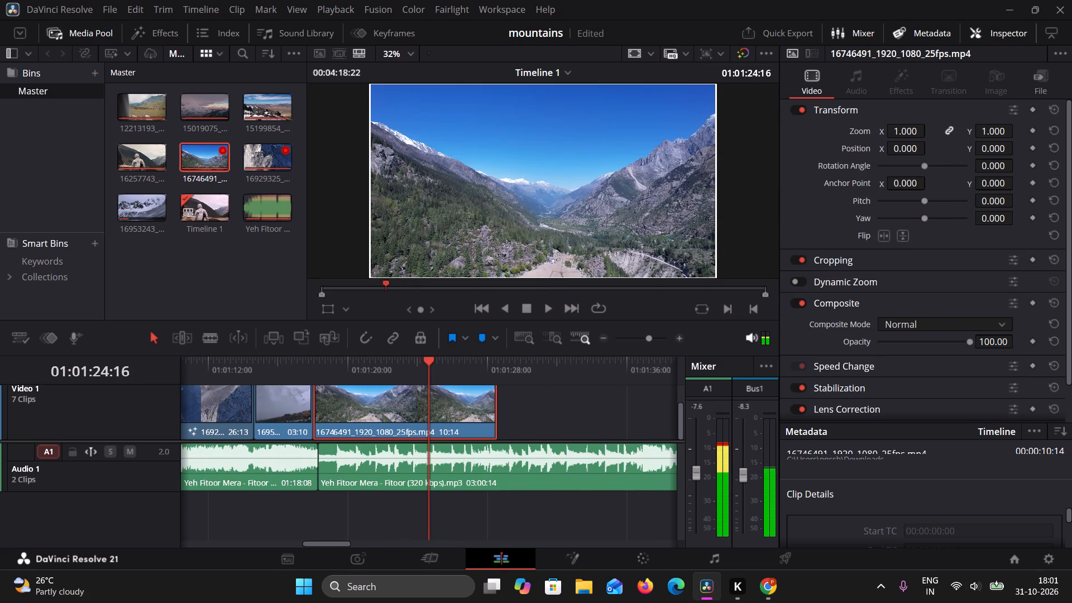
drag(385, 288, 378, 284)
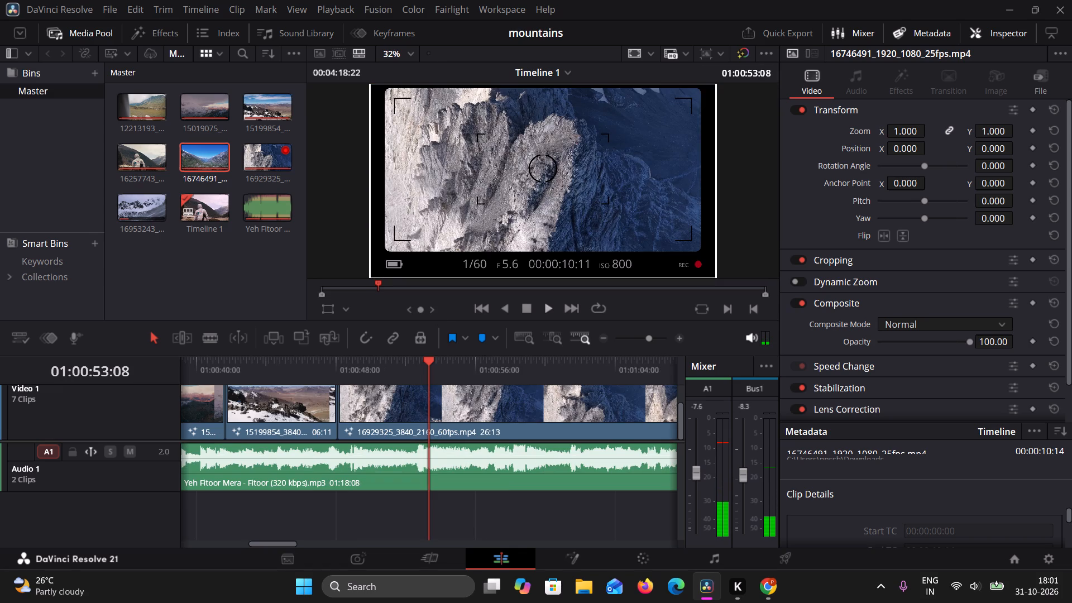
click(545, 310)
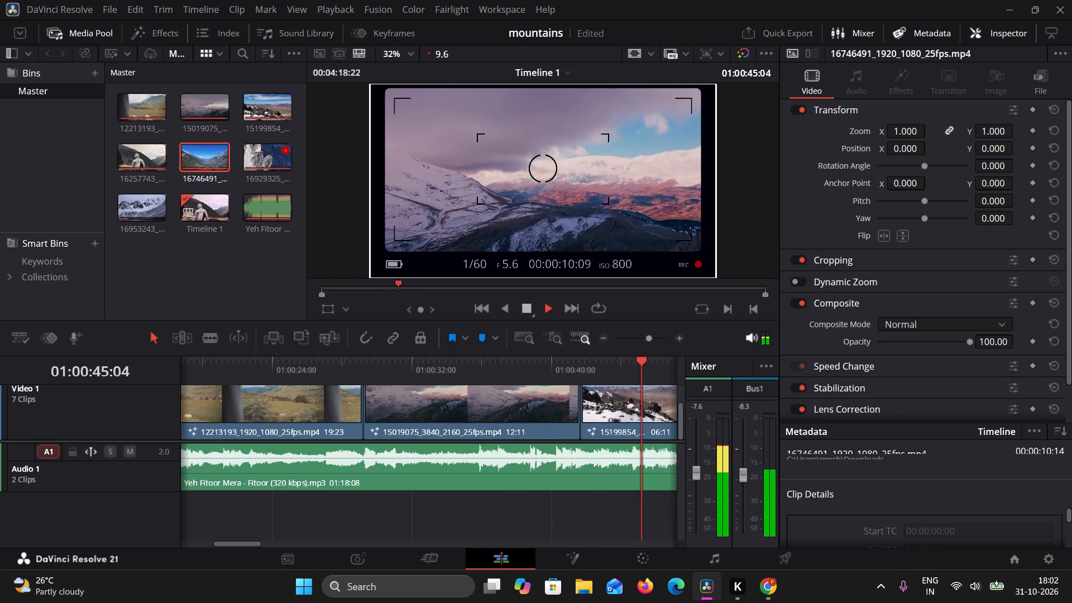
click(527, 309)
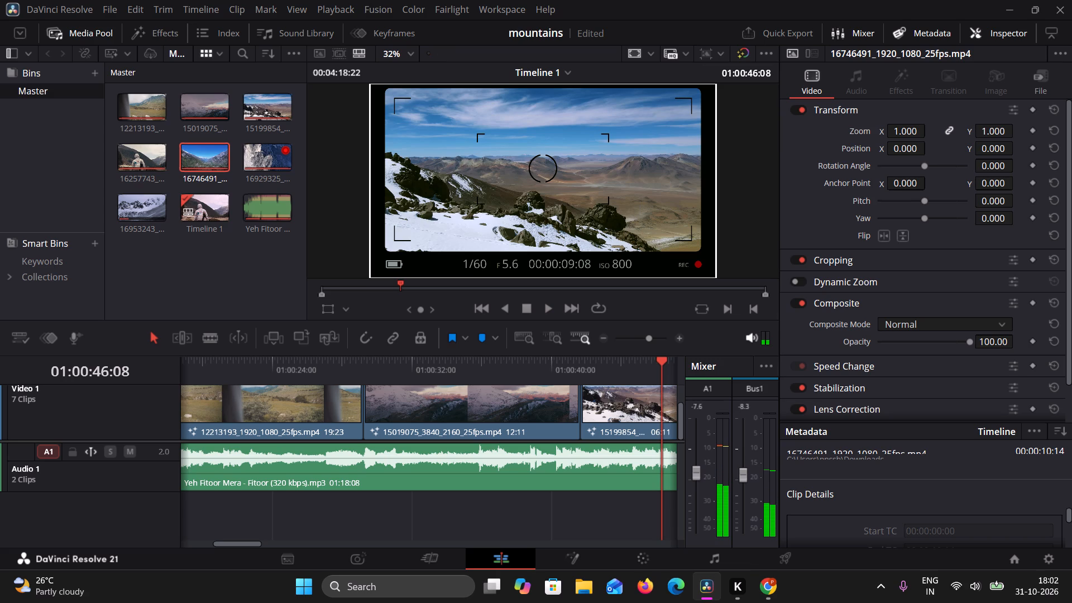
Hide the audio Mixer to give the timeline more room.
click(858, 40)
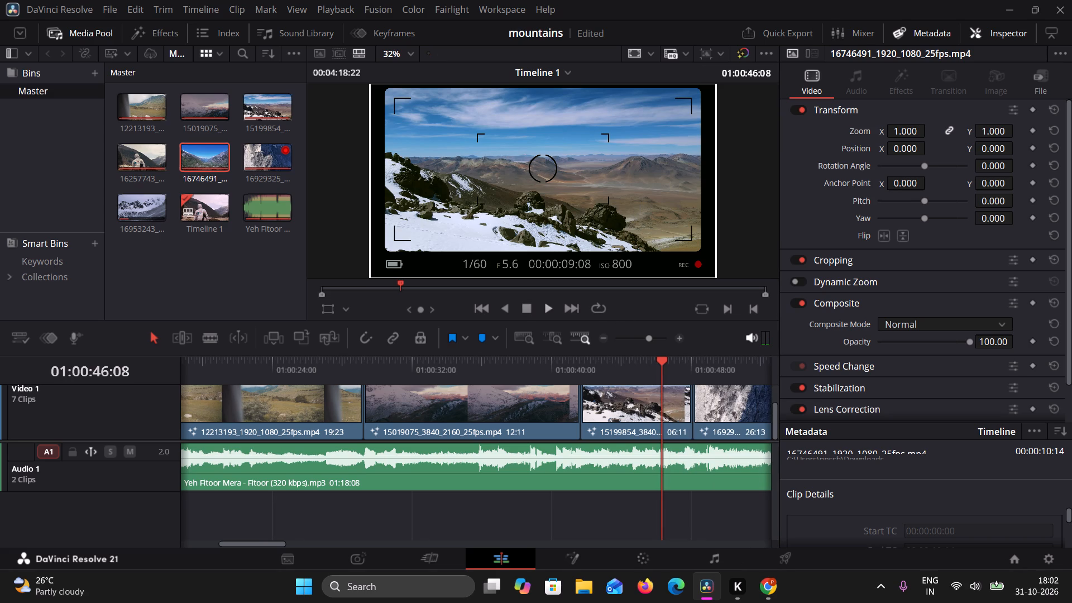
Play the timeline through to the newly added valley clip to check the sequence.
click(548, 304)
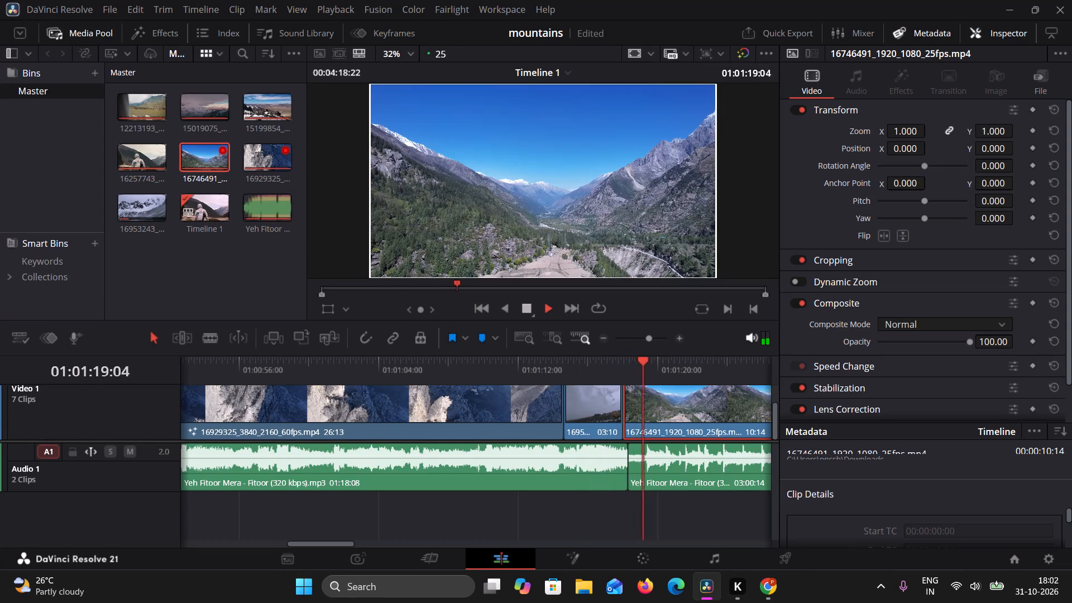
click(530, 307)
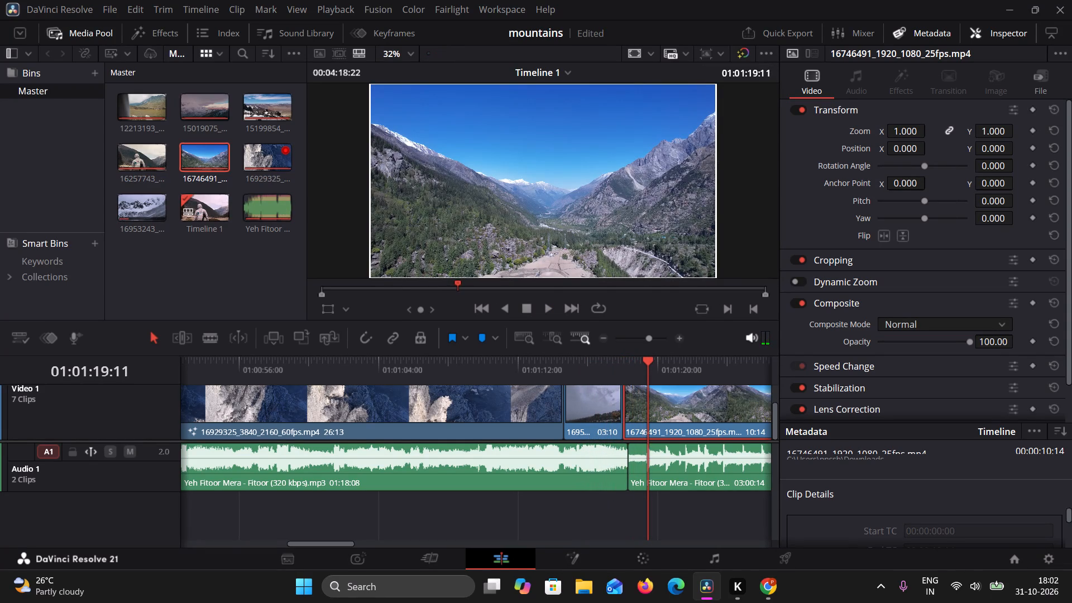
Apply the DSLR Fusion effect to the short 16953243 clip and the newly added 16746491 clip.
click(146, 35)
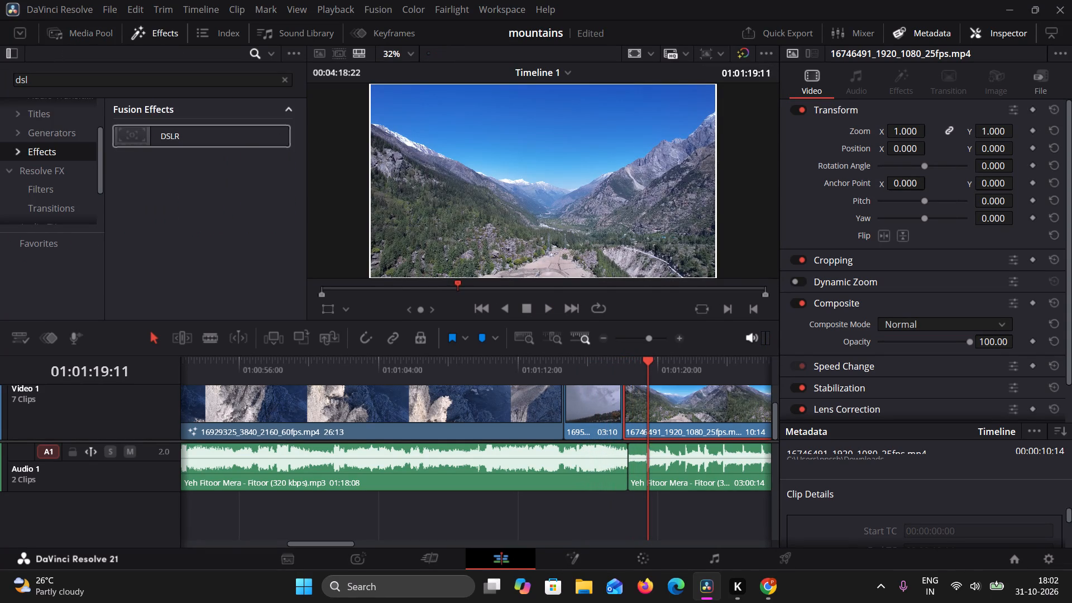
drag(196, 133, 600, 419)
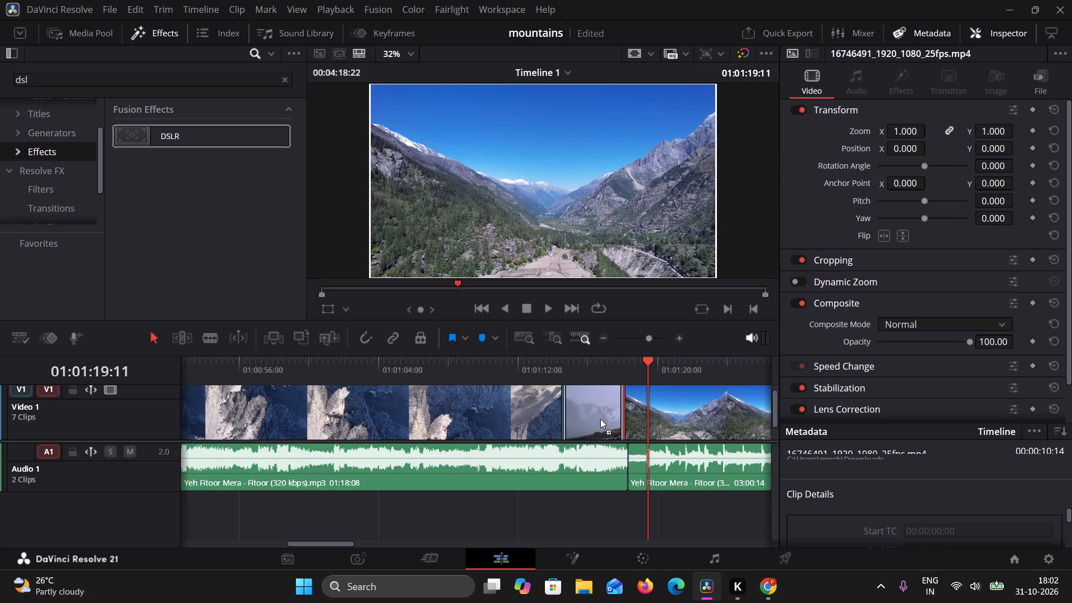
drag(155, 134, 650, 409)
click(650, 409)
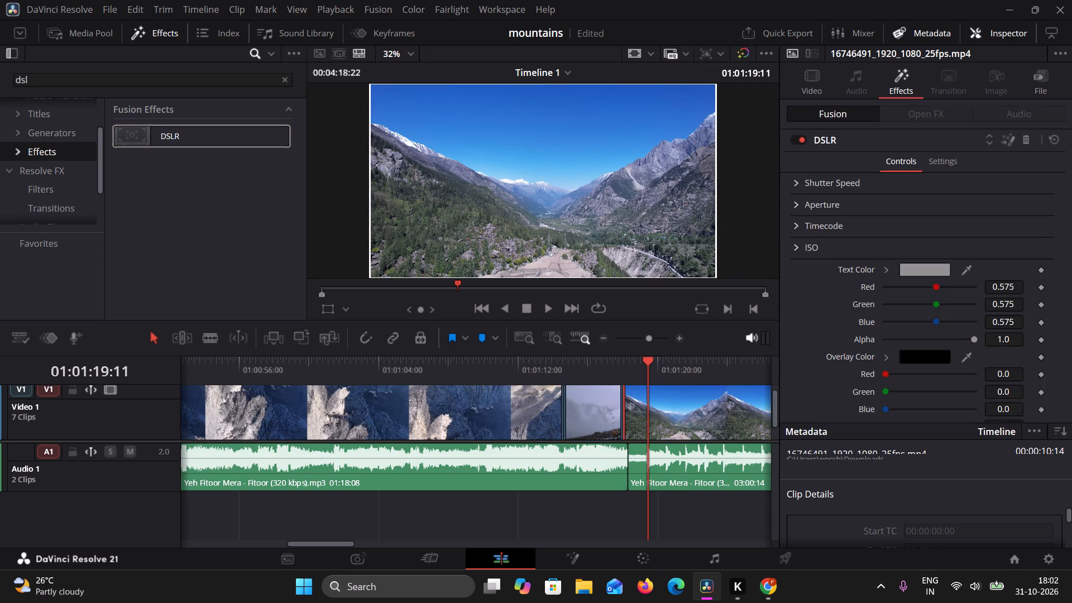
Play the last clips of the timeline to review the DSLR overlay and how the video ends.
drag(653, 362, 523, 362)
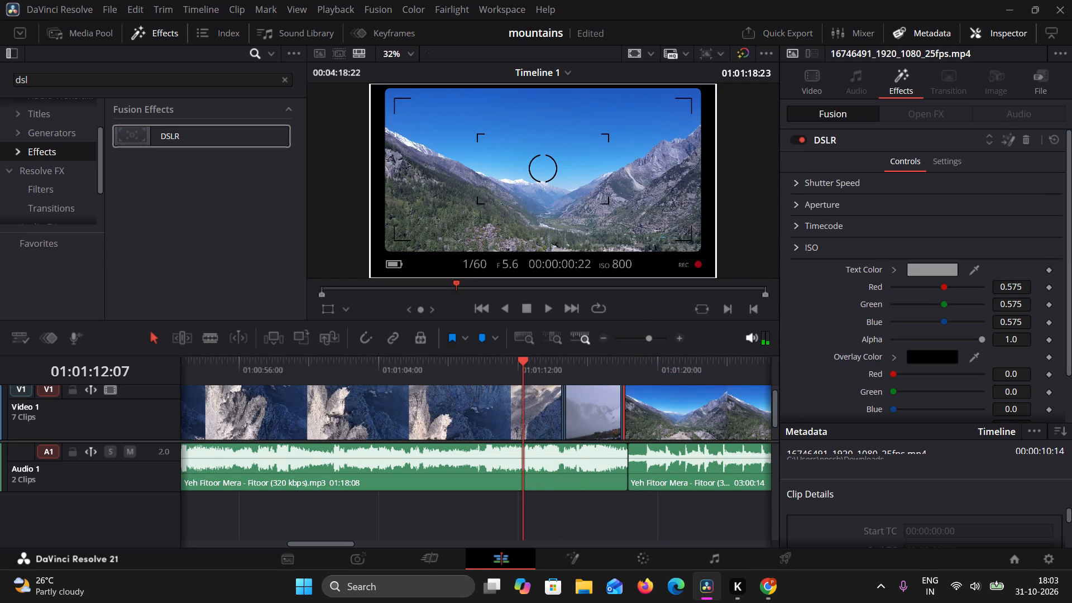
click(550, 314)
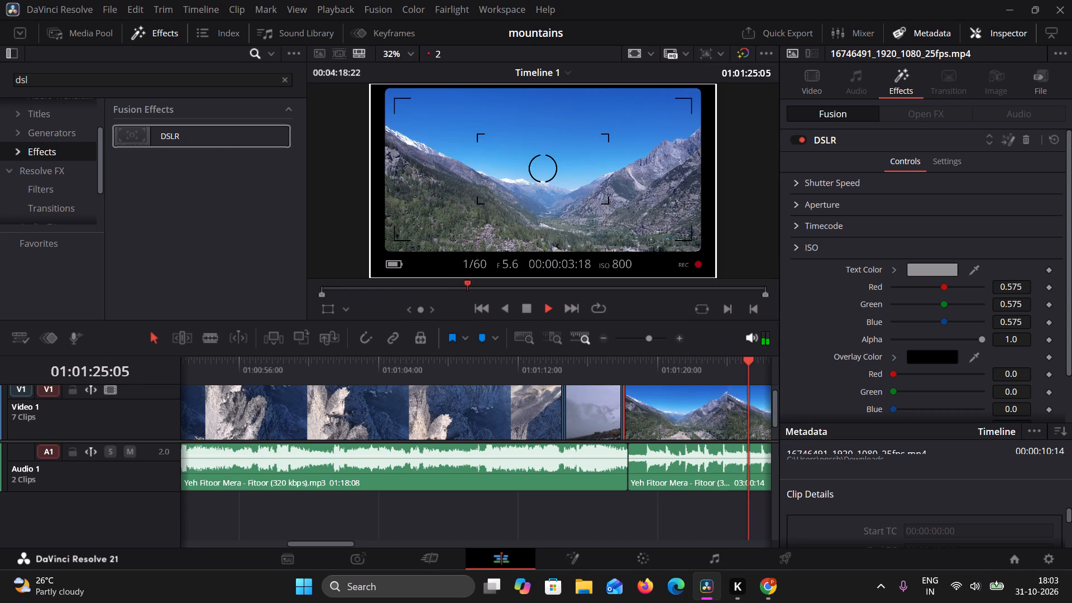
click(526, 305)
drag(491, 361, 385, 374)
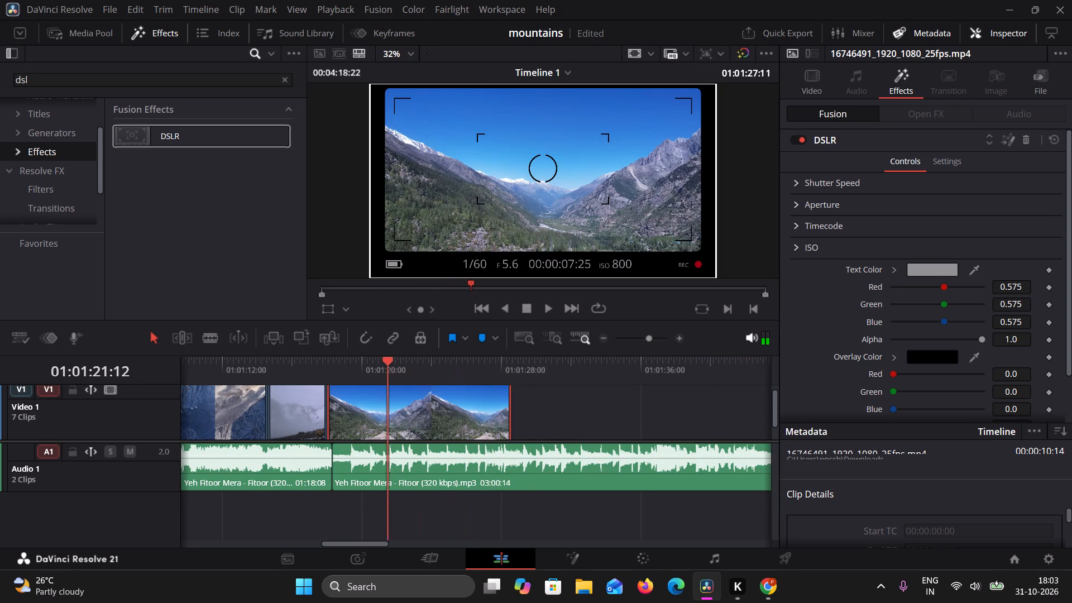
drag(385, 374, 382, 376)
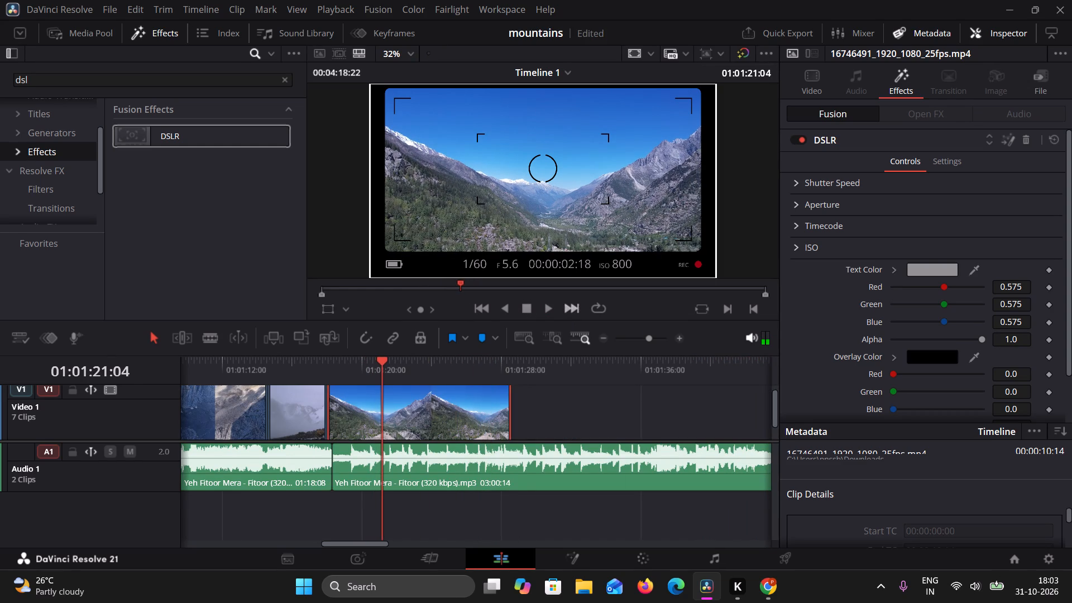
click(557, 310)
click(552, 308)
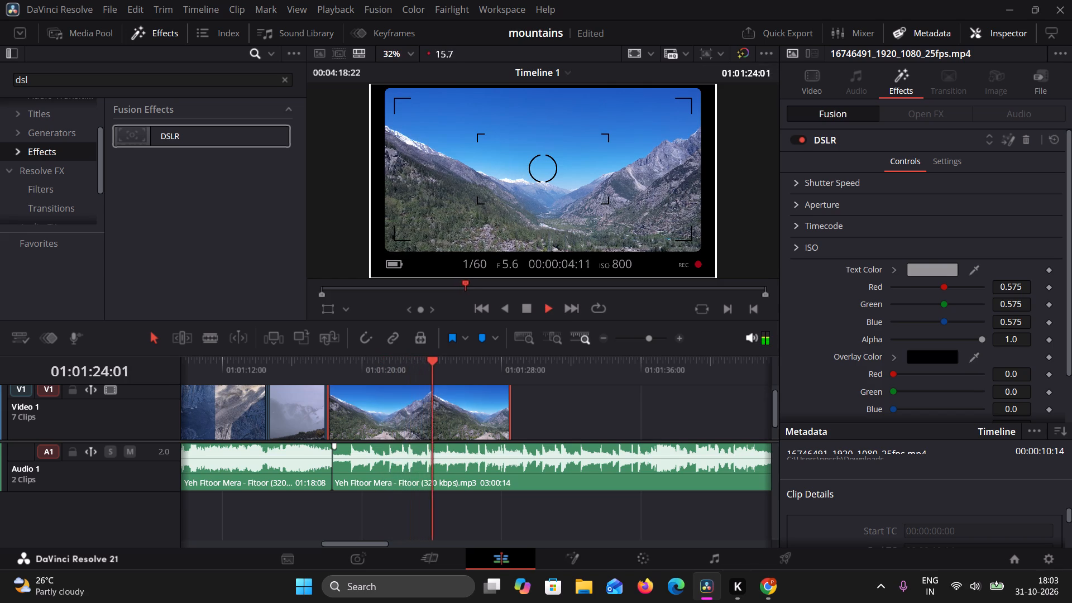
click(534, 307)
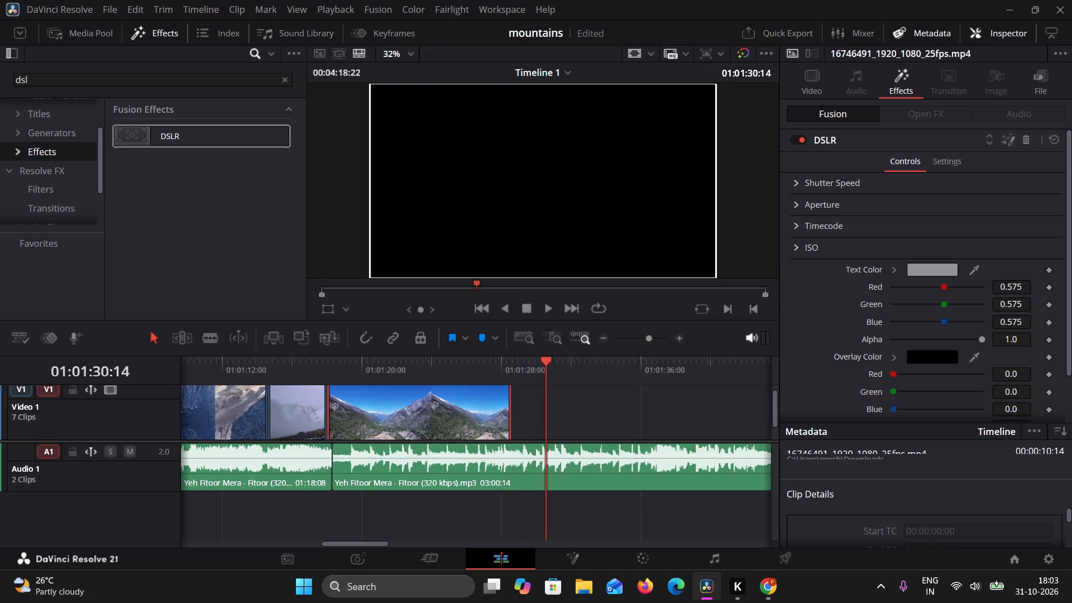
Play the timeline from its start and look through the effects library's filter, transition, generator and audio categories.
drag(475, 285, 274, 299)
click(549, 311)
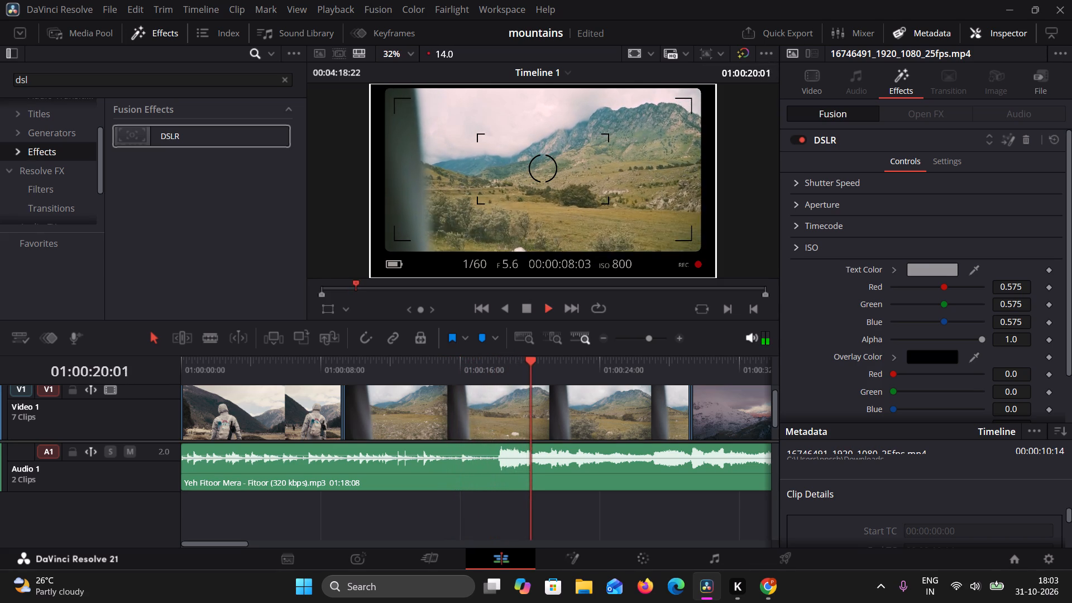
click(61, 189)
click(69, 135)
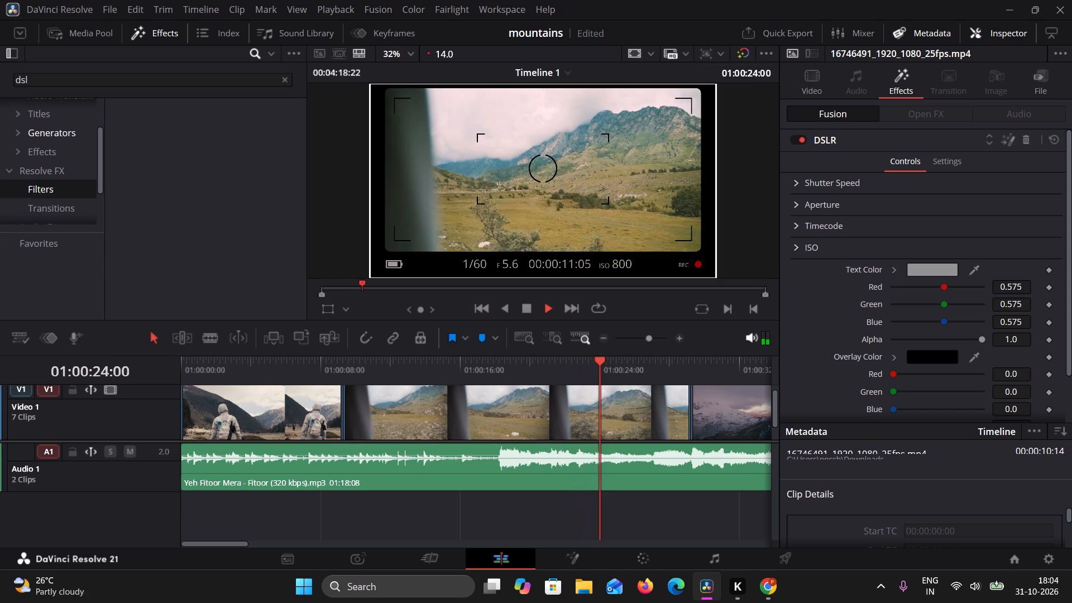
click(63, 203)
scroll(63, 203, down, 4)
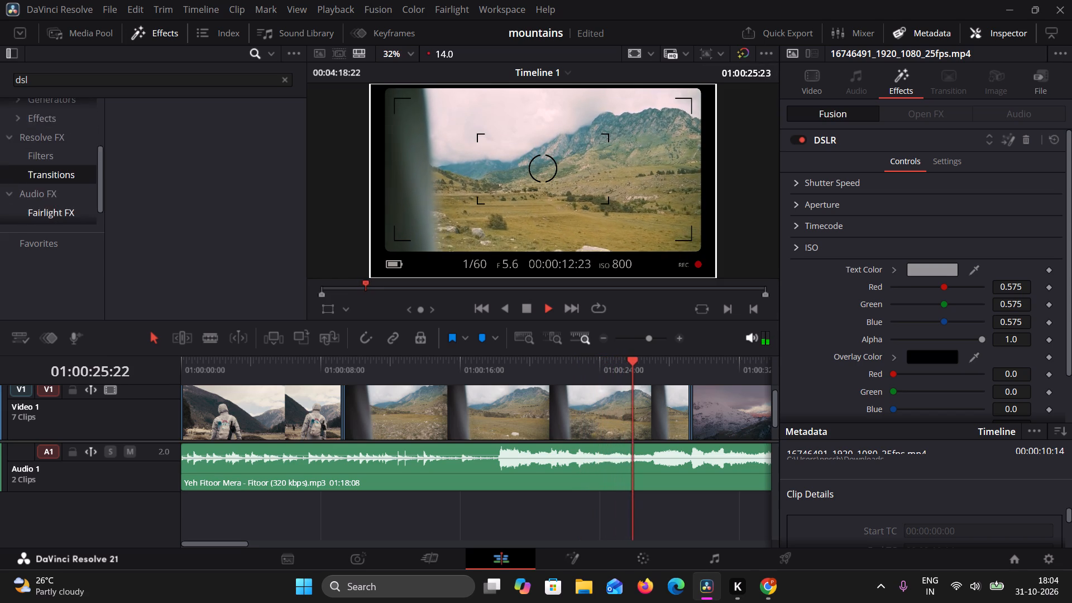
click(63, 199)
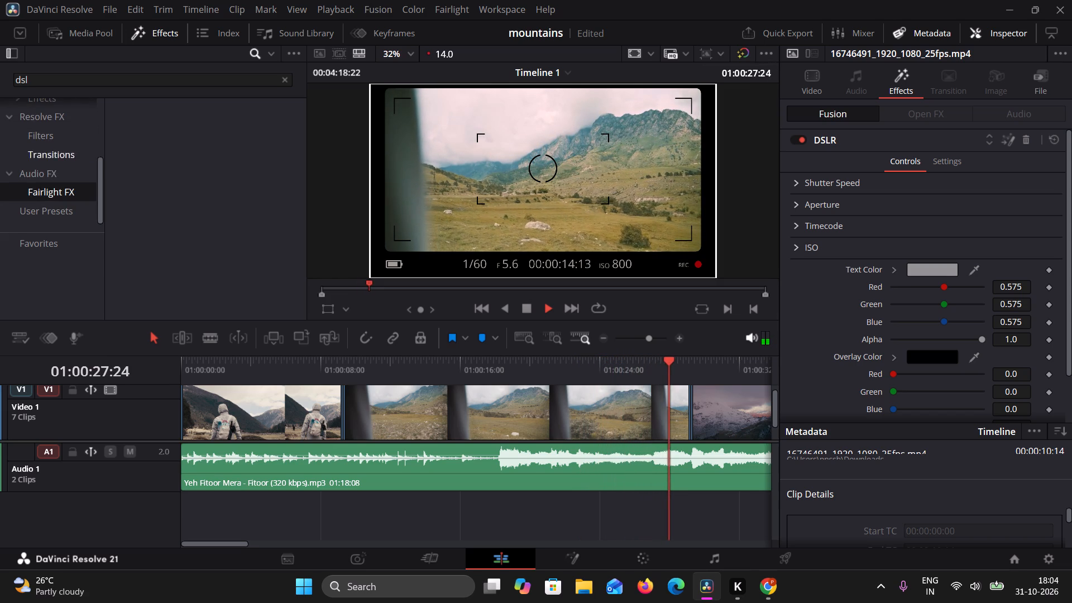
click(41, 186)
click(37, 179)
double_click(57, 216)
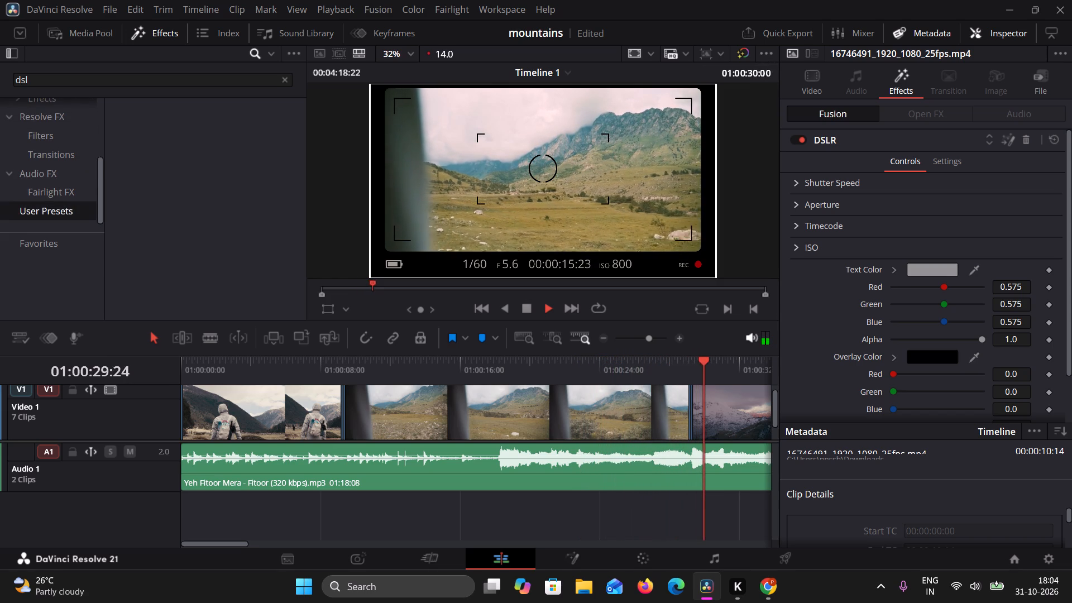
double_click(68, 191)
scroll(68, 191, up, 8)
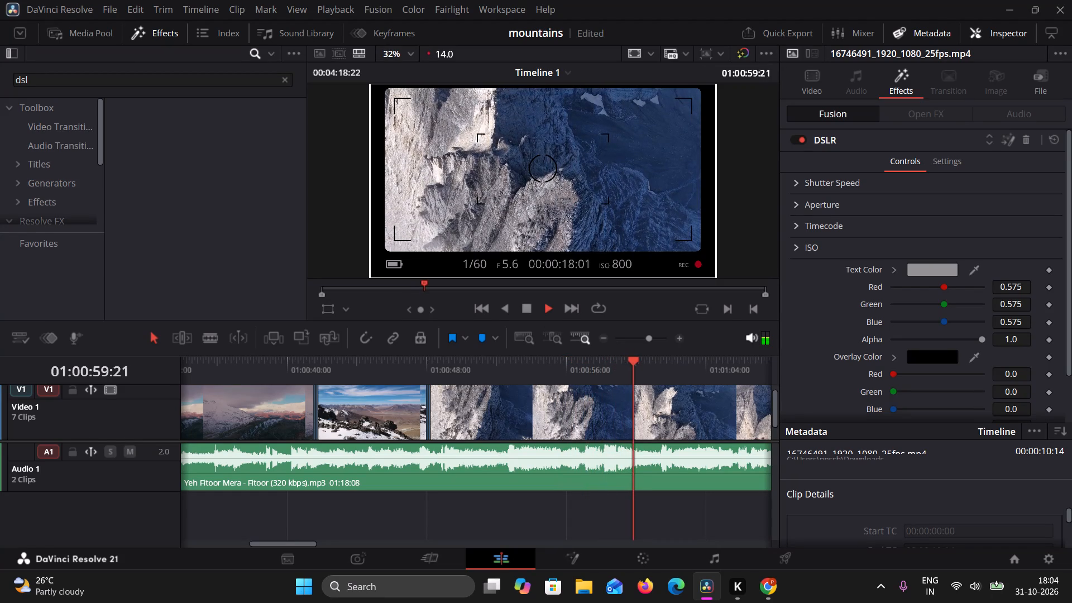
click(525, 301)
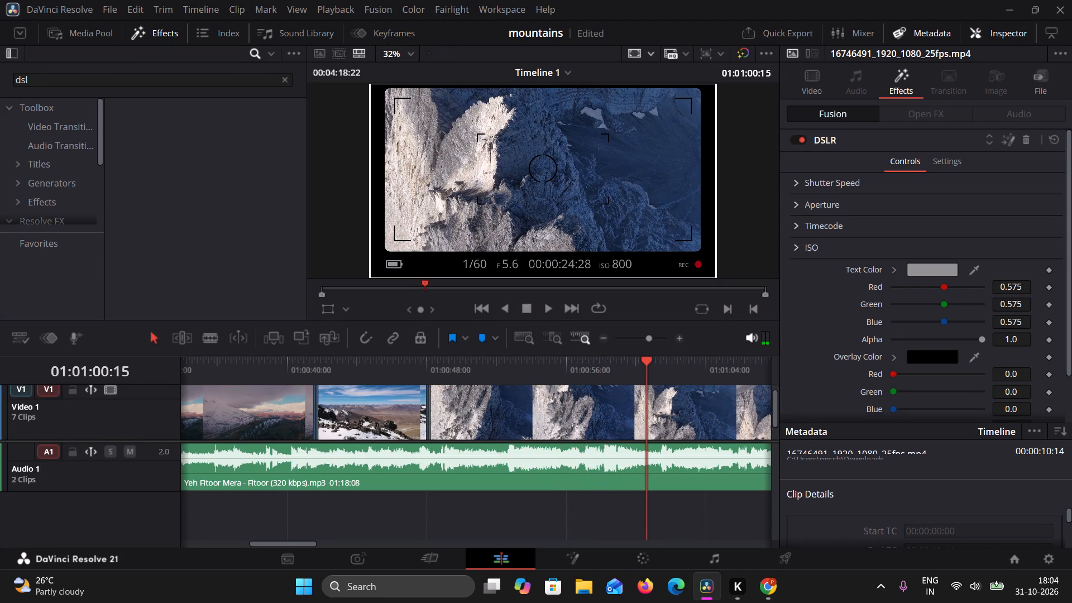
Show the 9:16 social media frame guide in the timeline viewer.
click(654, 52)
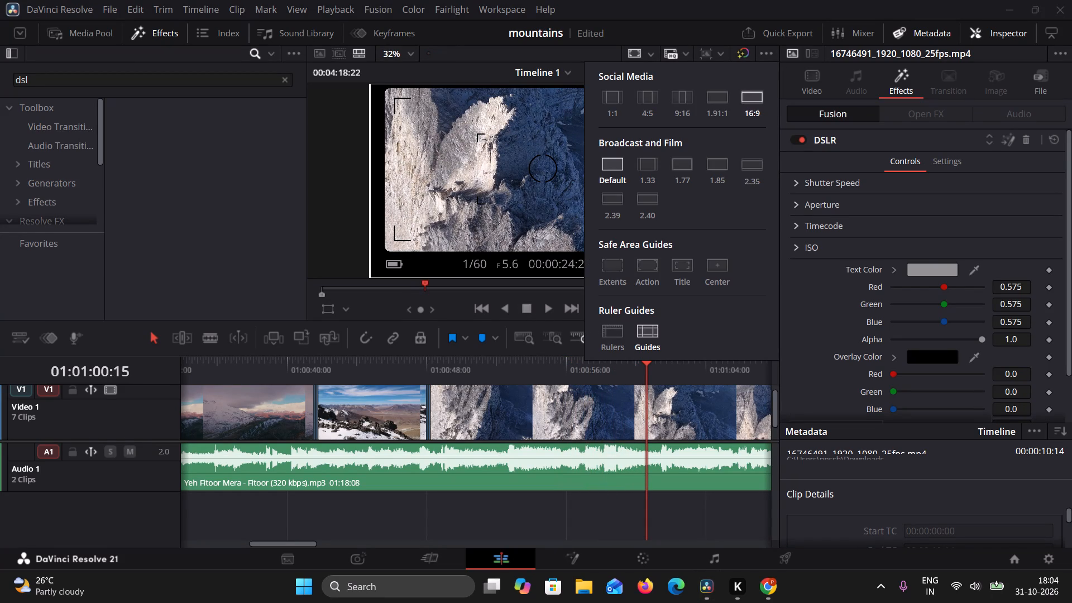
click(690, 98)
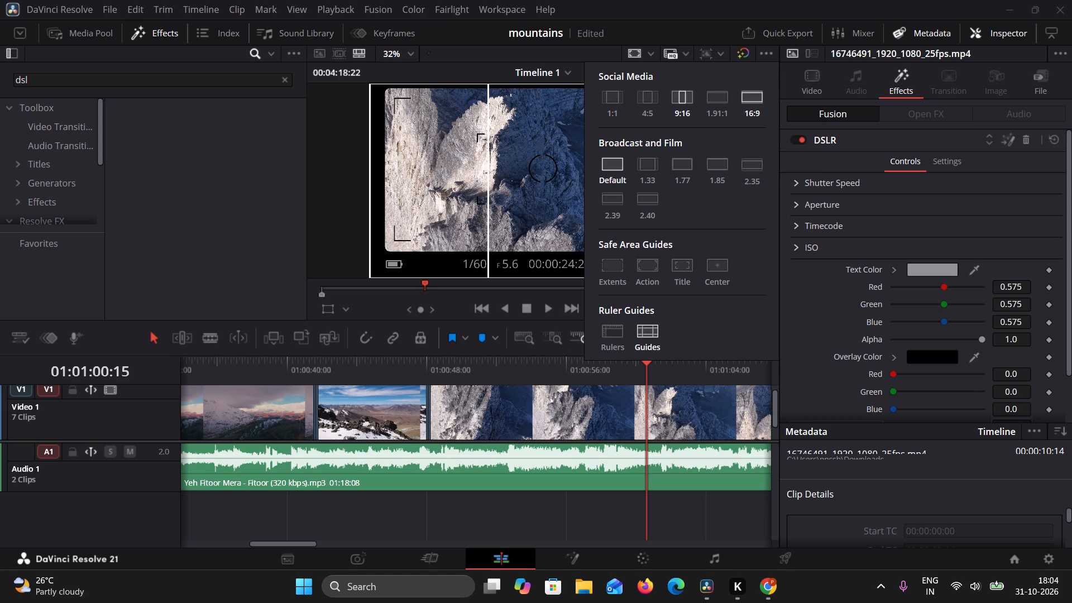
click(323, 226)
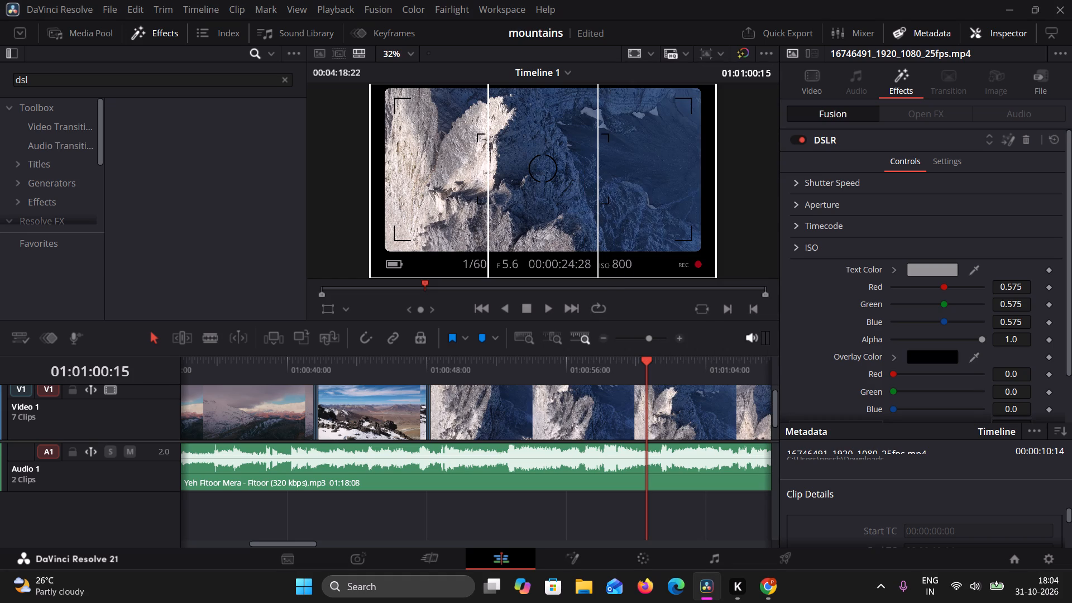
Play the timeline from its start into the last valley clip to review the framing within the 9:16 guide.
drag(428, 284, 377, 292)
drag(377, 292, 298, 293)
click(540, 309)
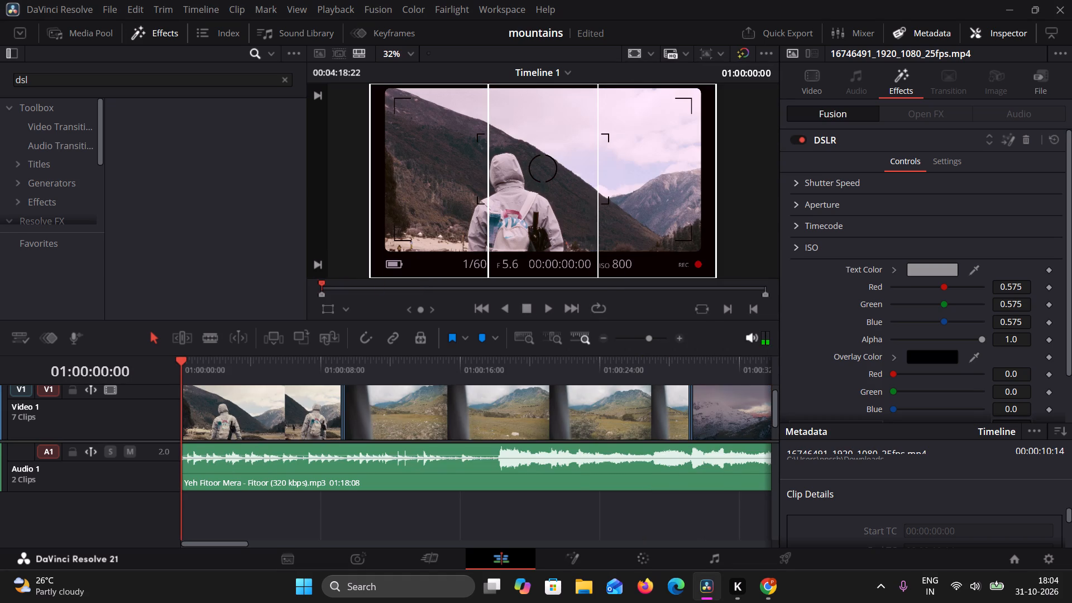
click(547, 312)
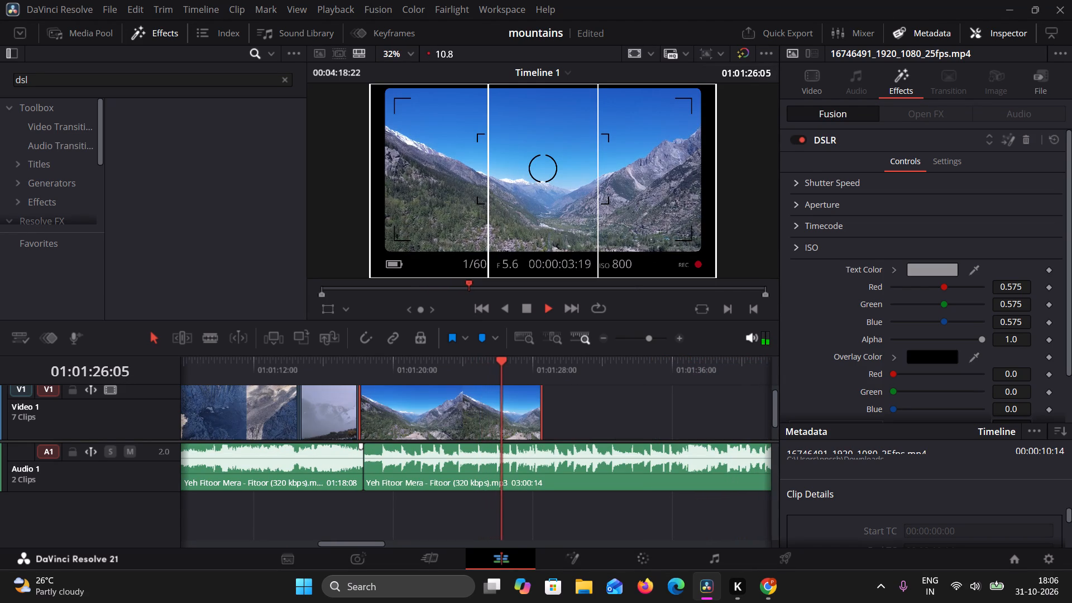
click(525, 304)
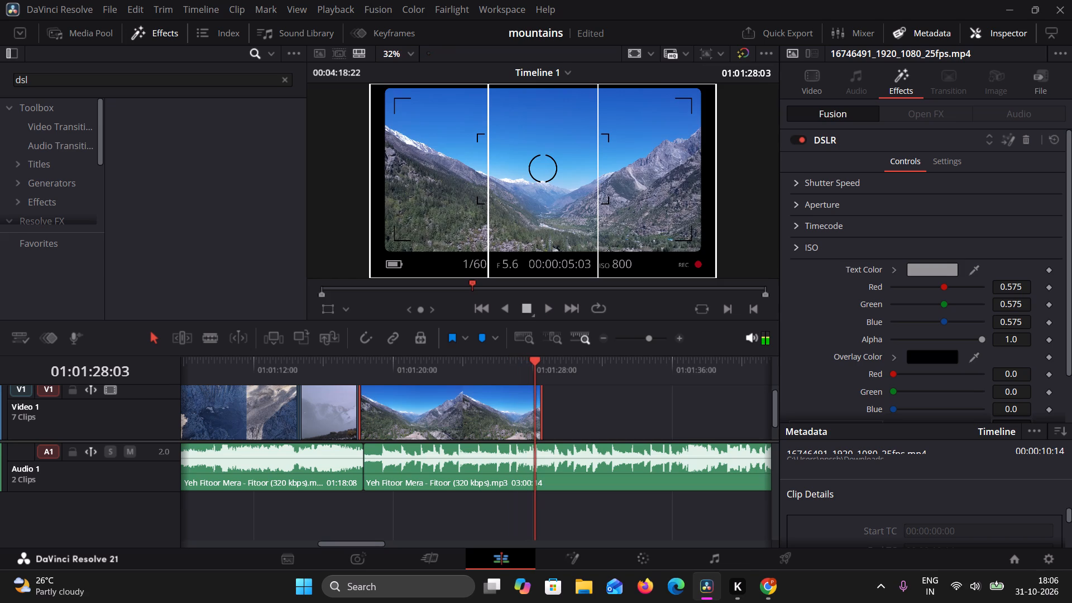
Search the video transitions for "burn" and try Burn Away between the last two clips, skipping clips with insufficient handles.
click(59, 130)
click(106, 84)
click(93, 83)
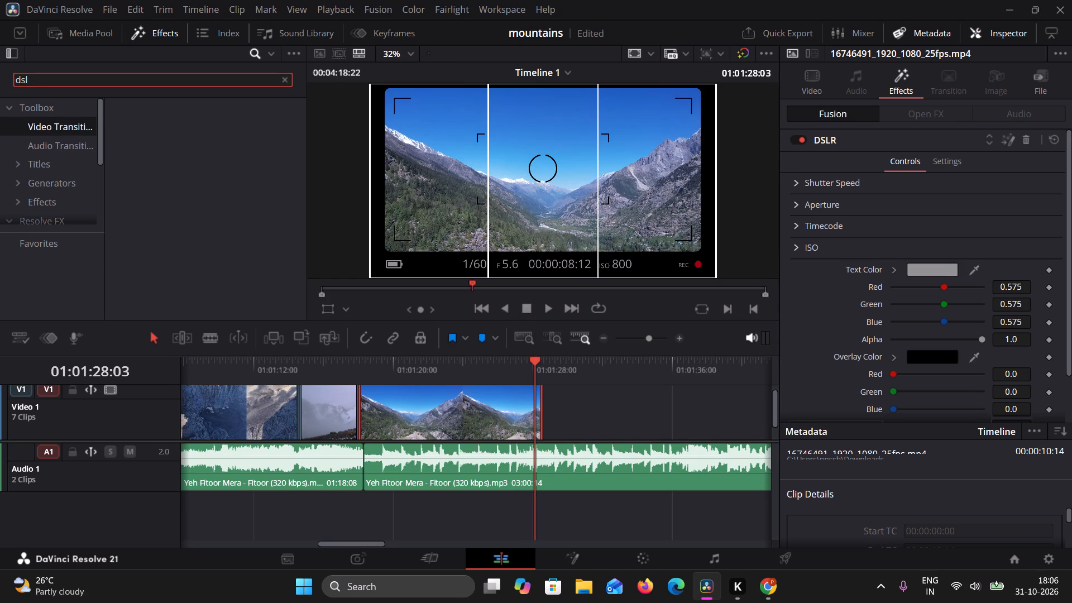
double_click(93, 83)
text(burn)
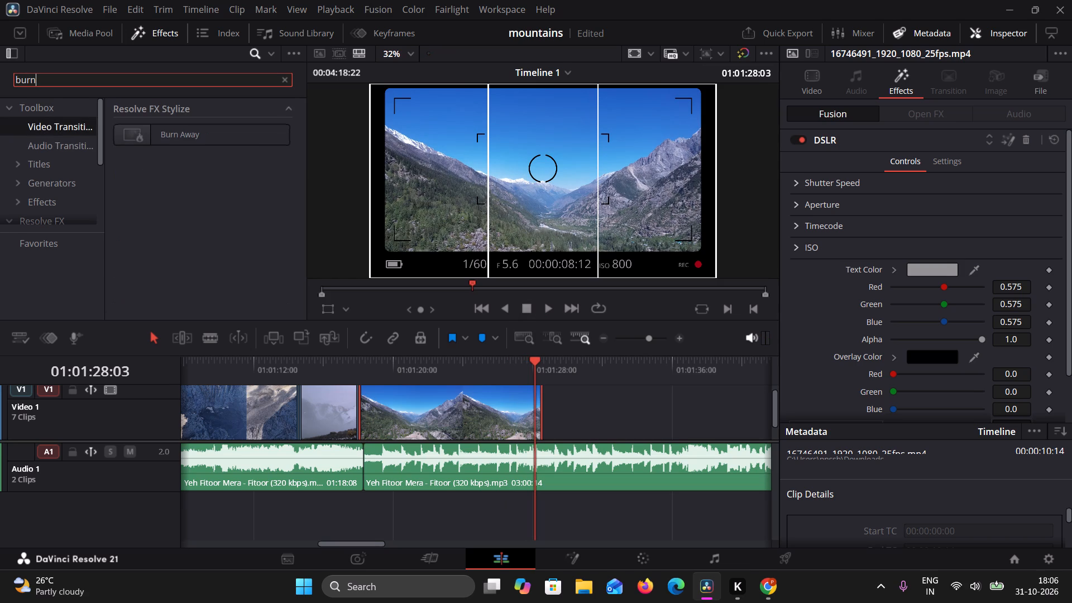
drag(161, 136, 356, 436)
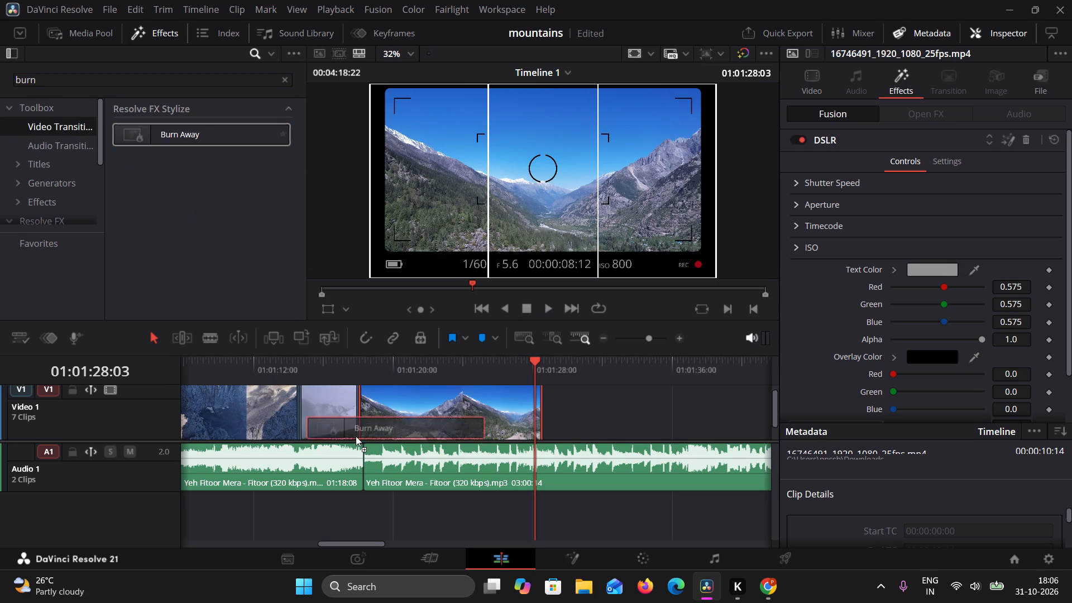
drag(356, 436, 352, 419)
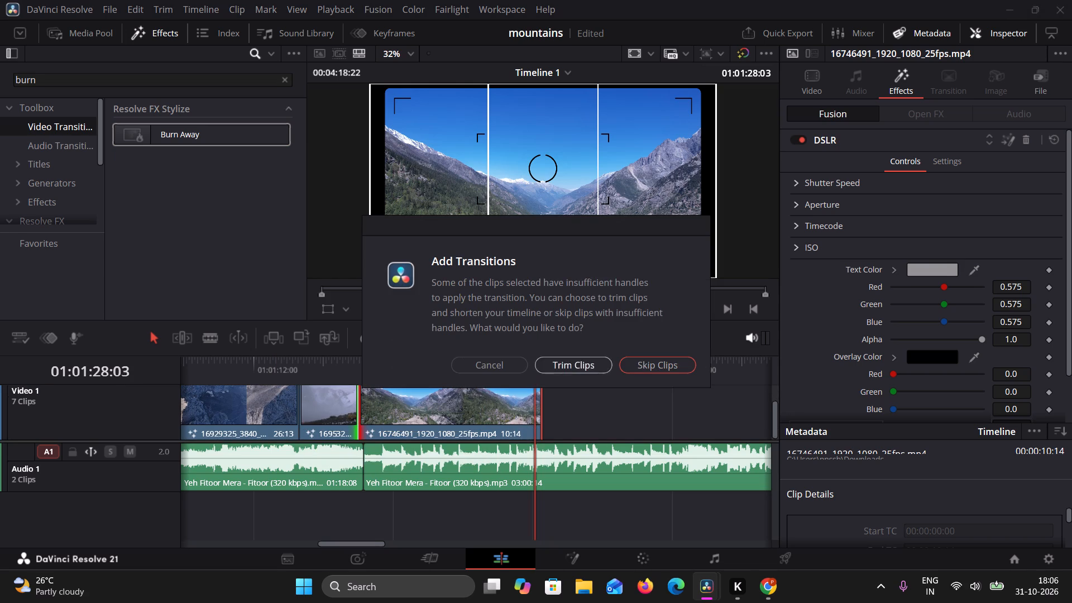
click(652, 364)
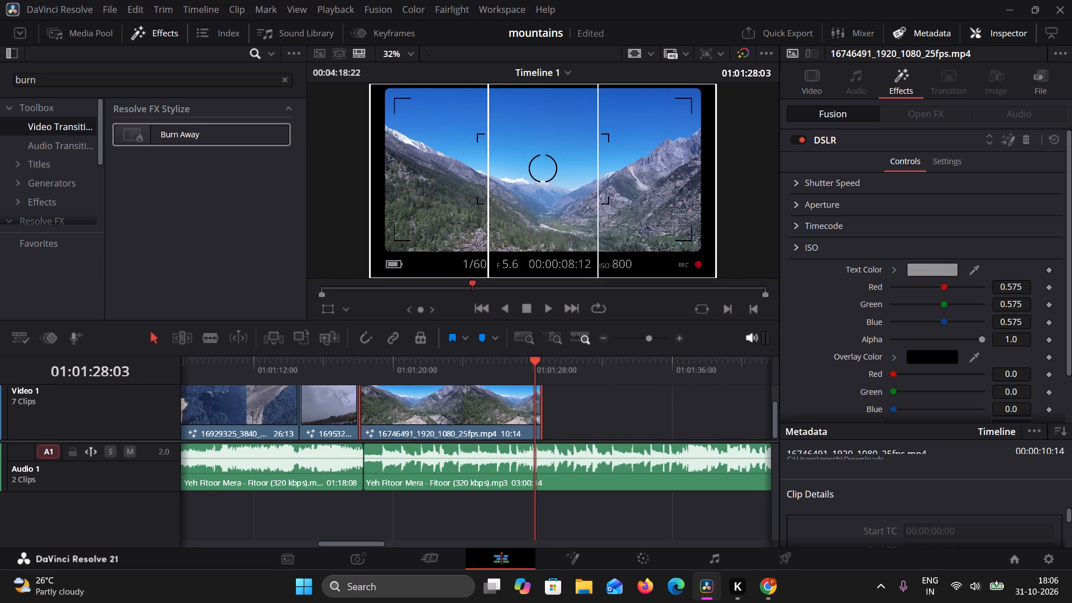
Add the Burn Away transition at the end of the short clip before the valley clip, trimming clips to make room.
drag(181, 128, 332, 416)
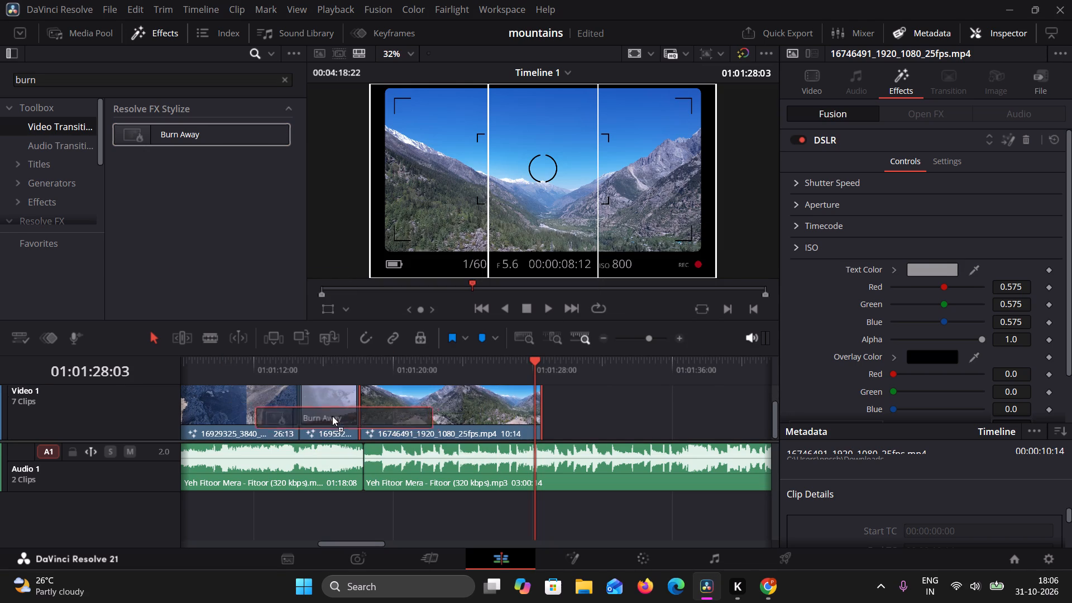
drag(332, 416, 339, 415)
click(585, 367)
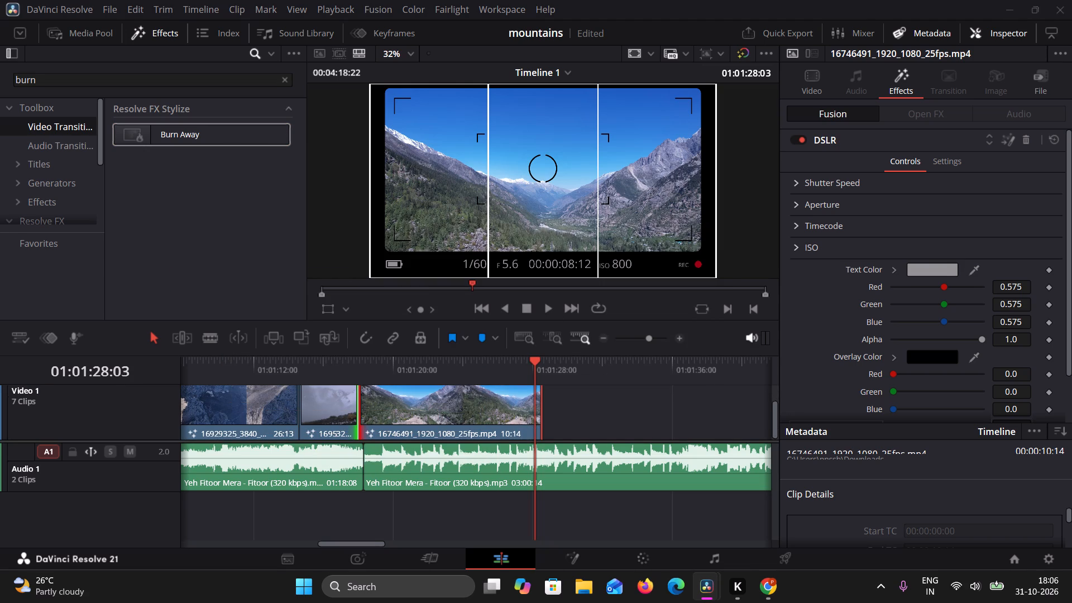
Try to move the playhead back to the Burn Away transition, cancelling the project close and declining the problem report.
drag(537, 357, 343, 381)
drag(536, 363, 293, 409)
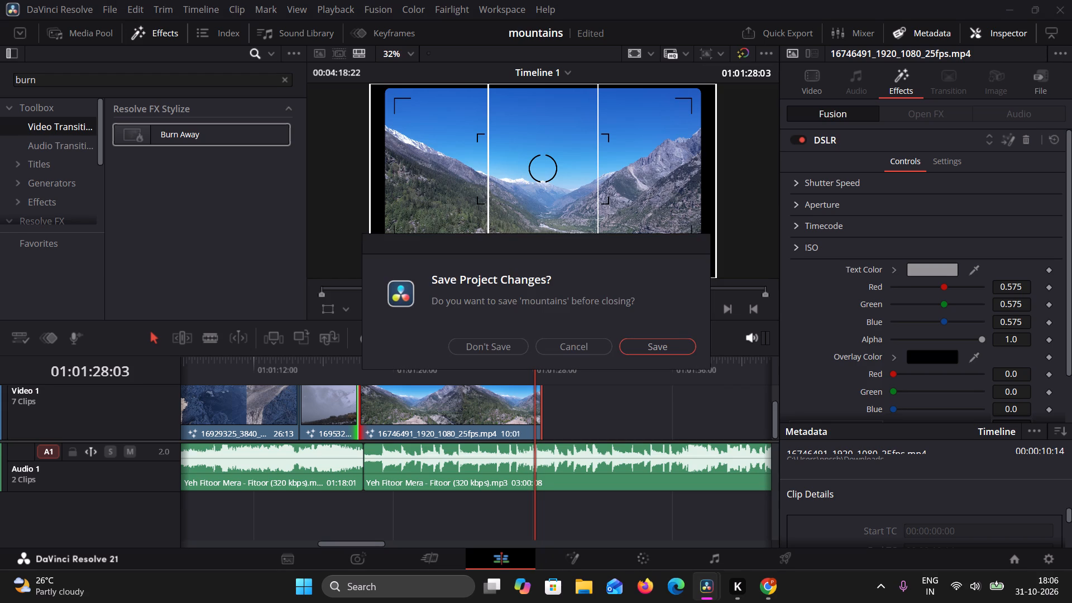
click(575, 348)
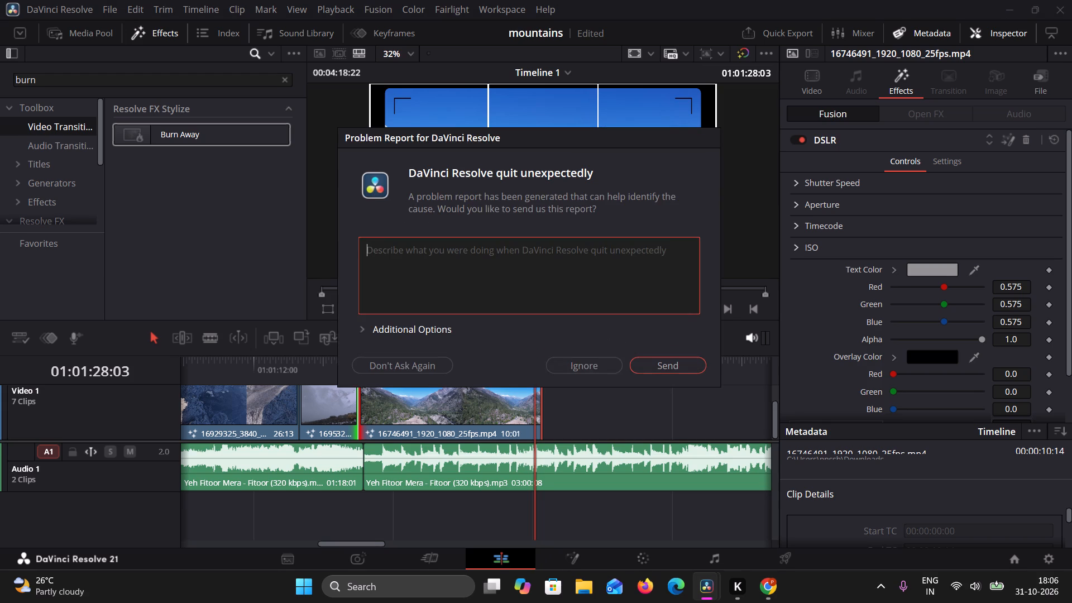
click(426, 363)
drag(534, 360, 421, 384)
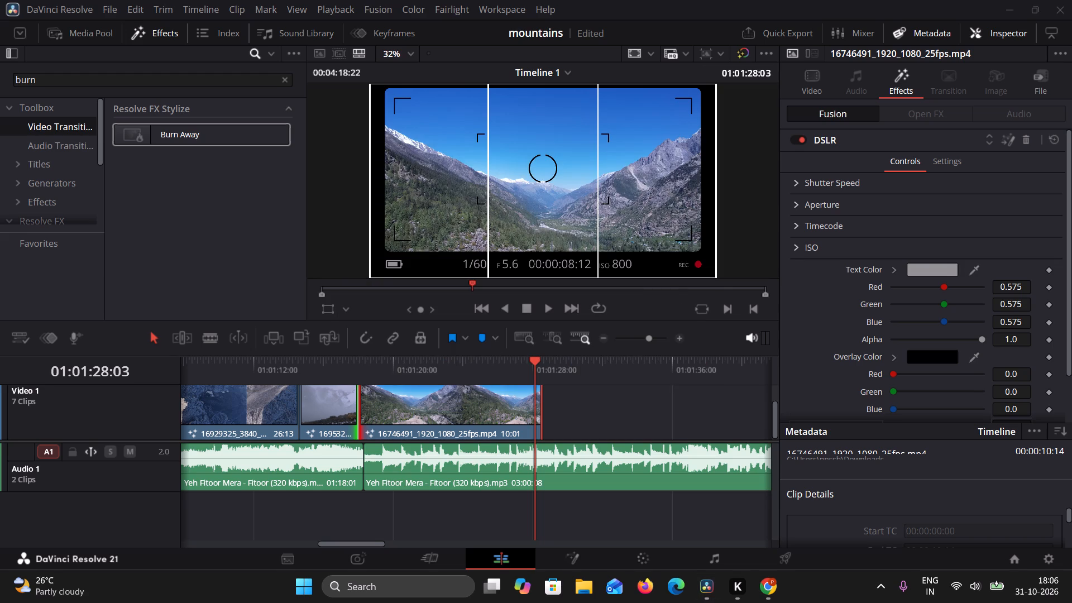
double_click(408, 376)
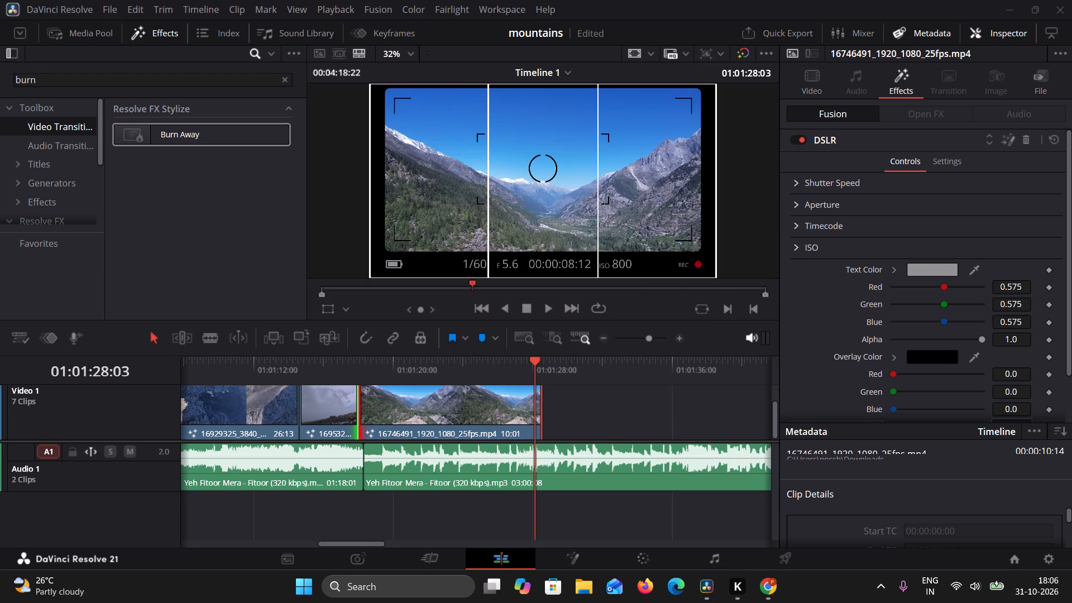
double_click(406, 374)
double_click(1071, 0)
Try to close the DaVinci Resolve window.
right_click(696, 602)
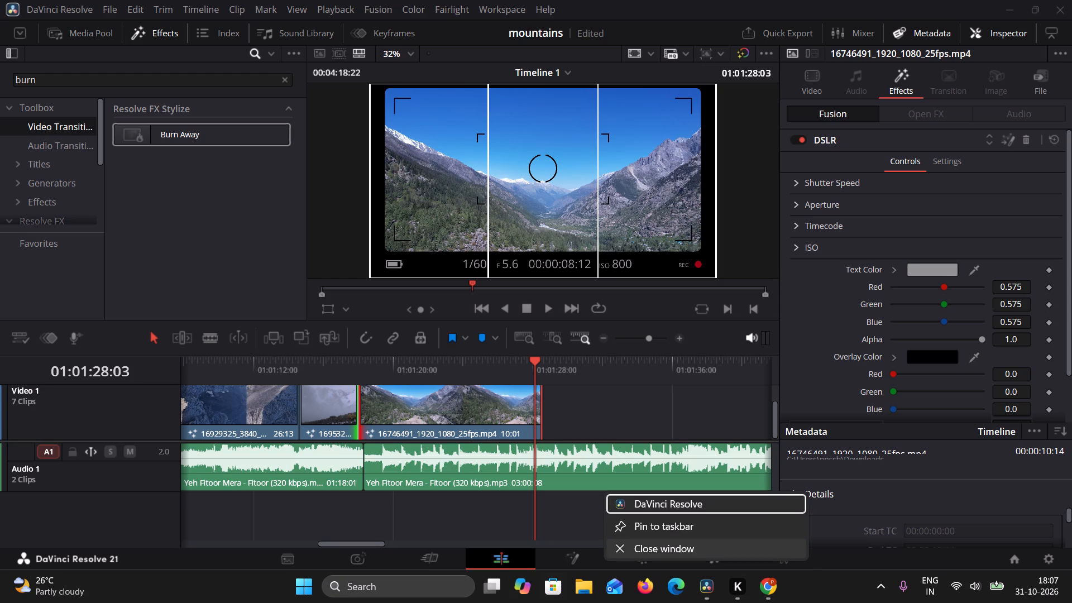
click(612, 554)
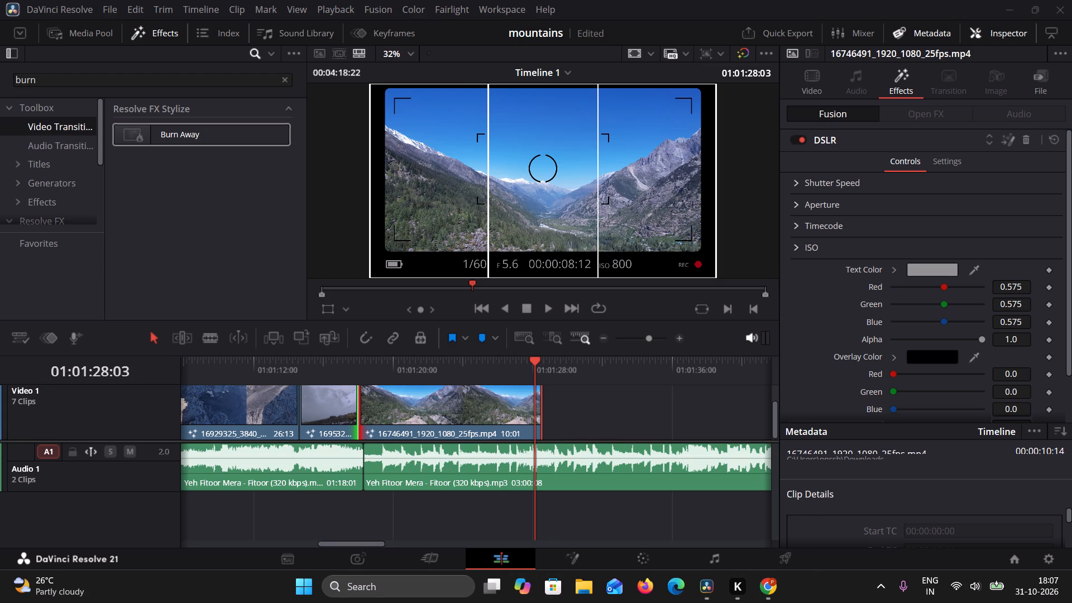
Search the system for "tas" and open Task Manager, closing the TeamViewer window launched by mistake.
click(342, 602)
click(371, 592)
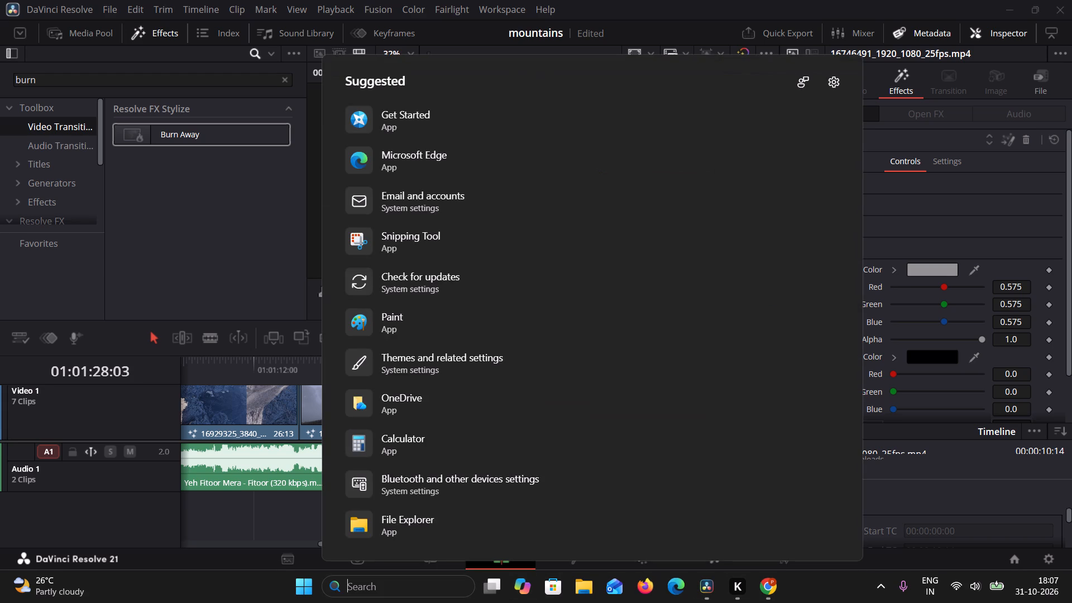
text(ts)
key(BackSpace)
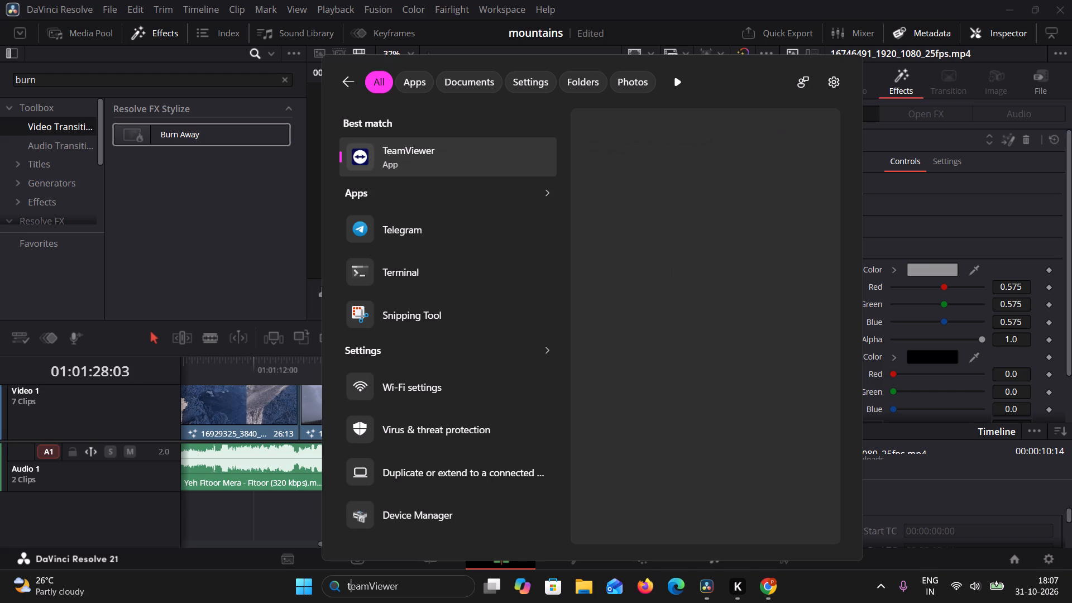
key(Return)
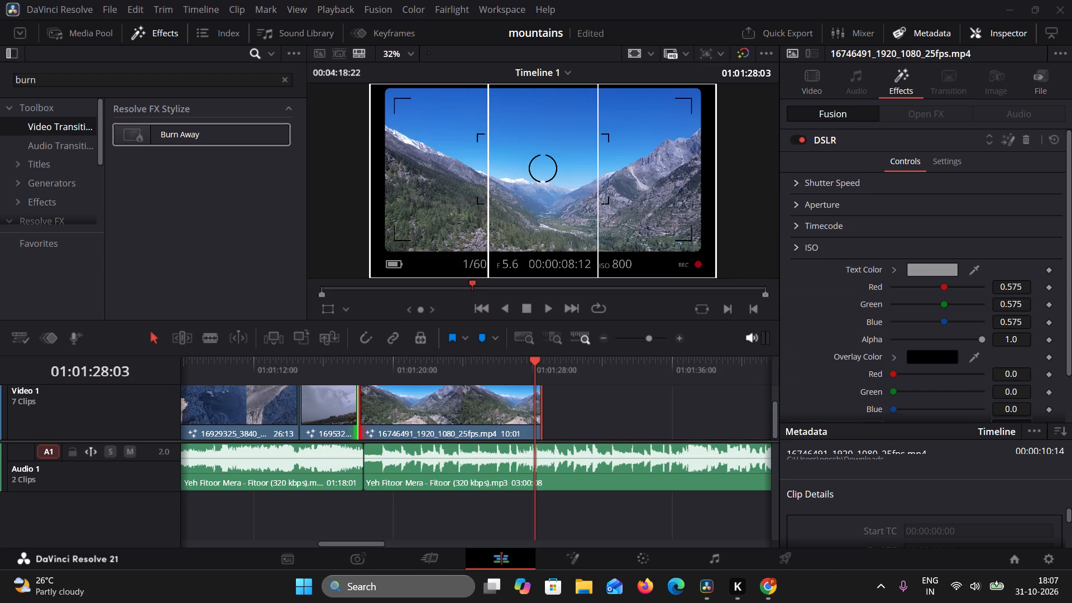
click(374, 592)
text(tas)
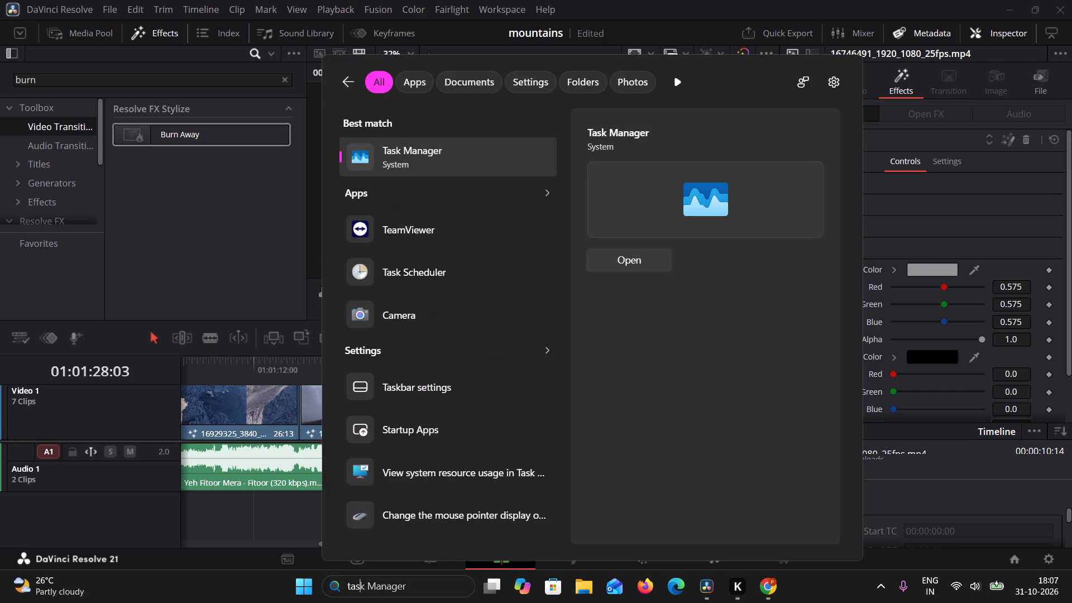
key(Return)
double_click(1071, 0)
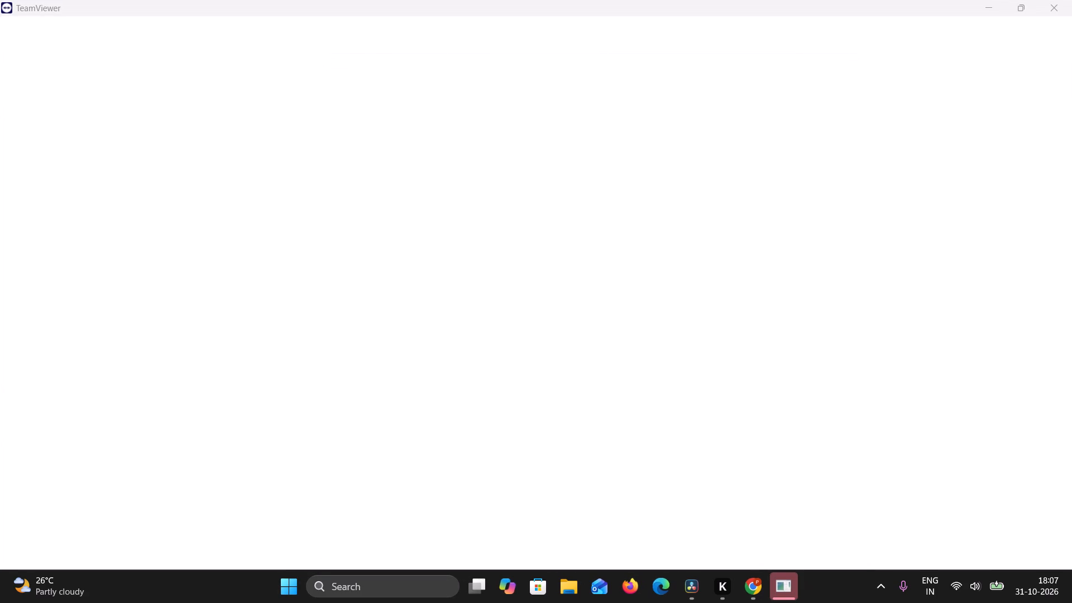
click(1061, 3)
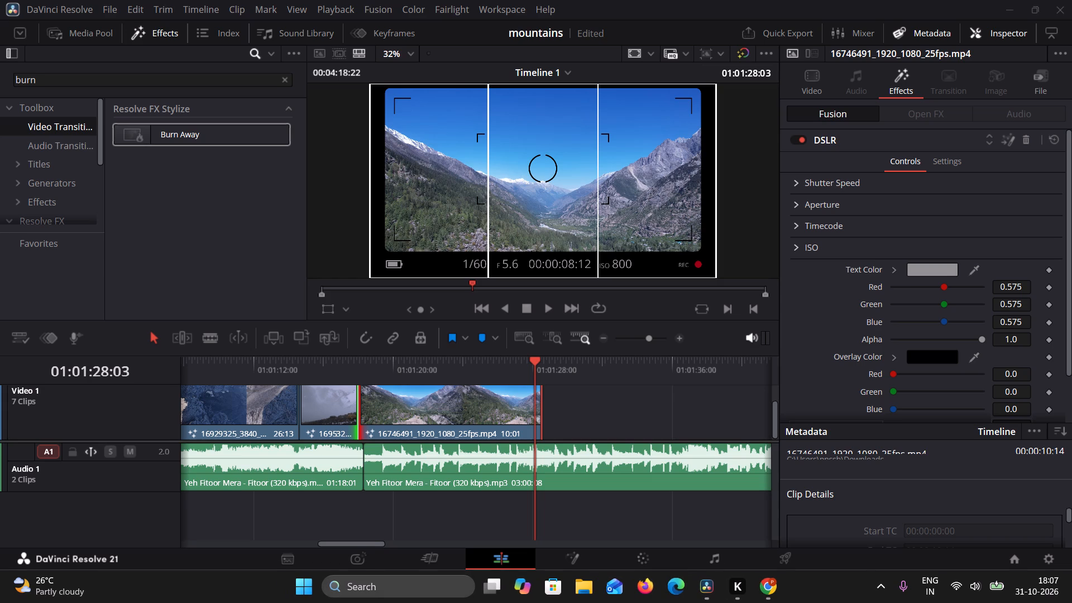
click(376, 586)
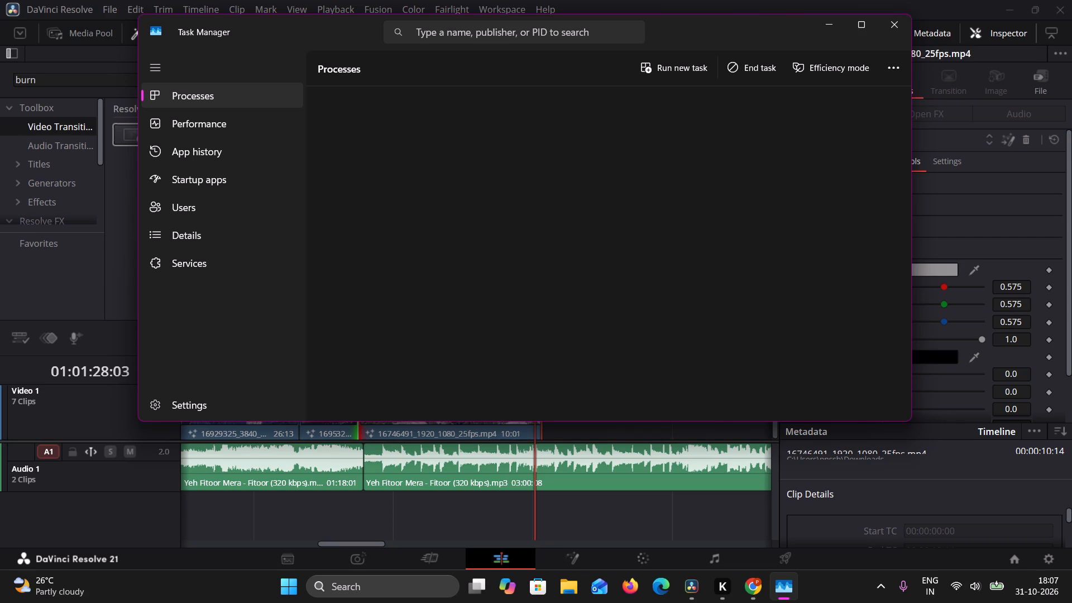
Switch to Chrome with the Pexels page of horizontal mountains videos.
click(825, 595)
click(752, 594)
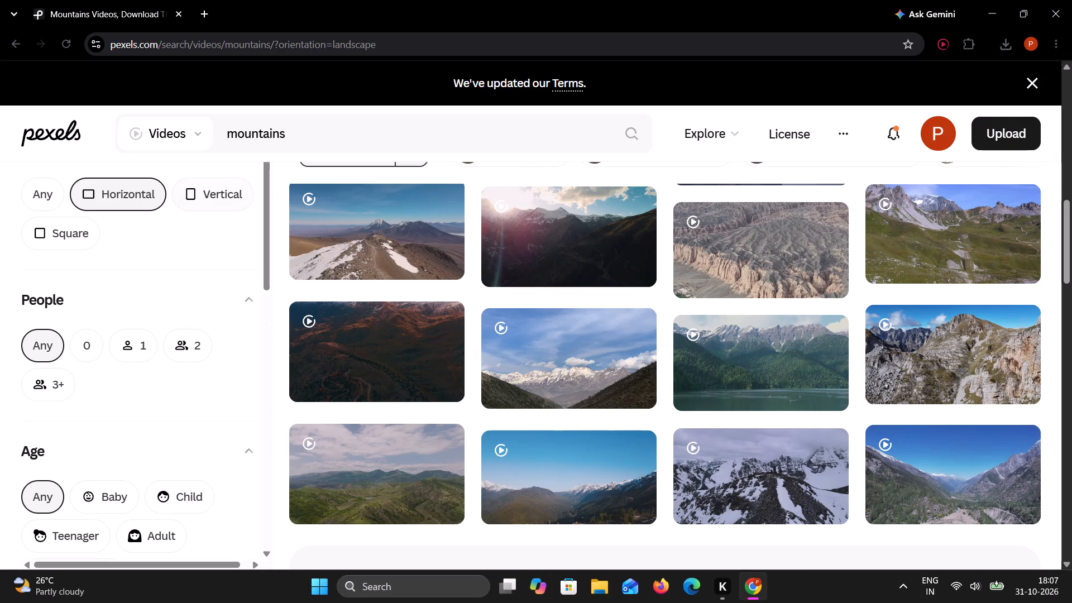
Relaunch DaVinci Resolve and open the mountains project.
click(386, 589)
key(d)
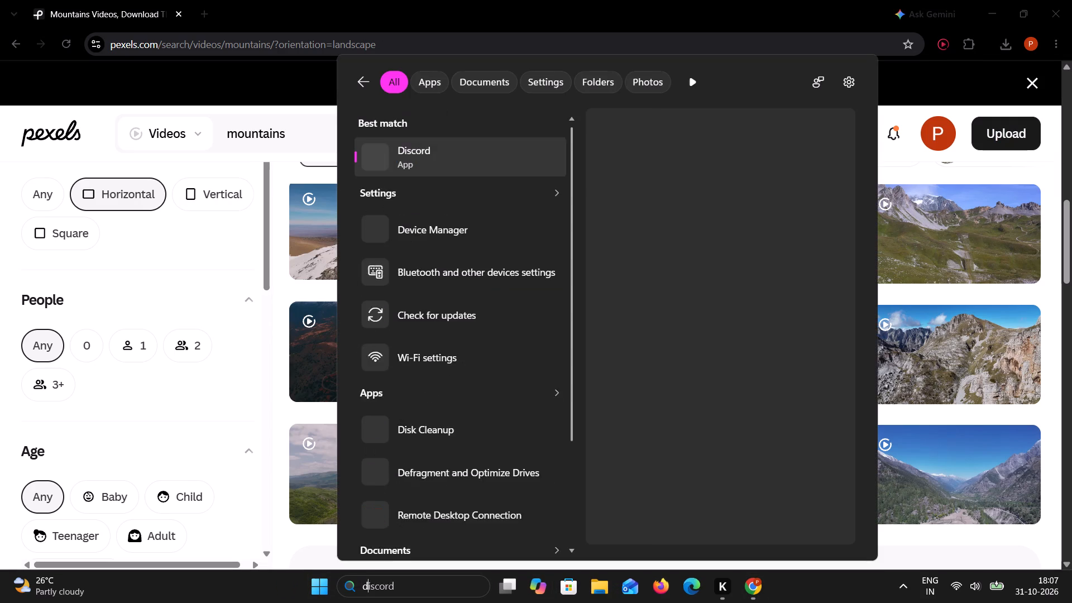
key(a)
double_click(447, 176)
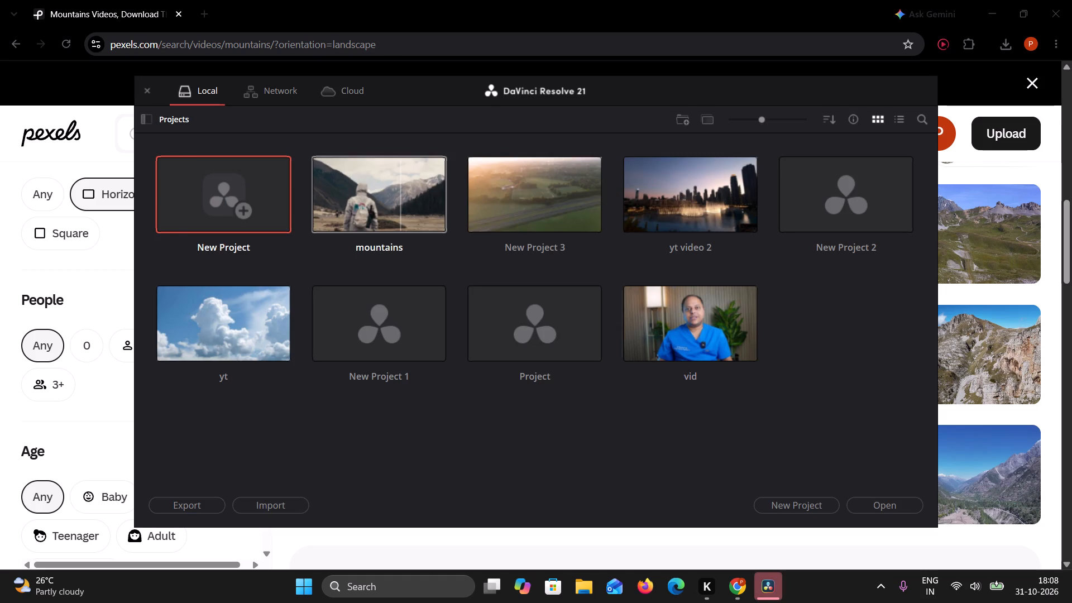
double_click(400, 186)
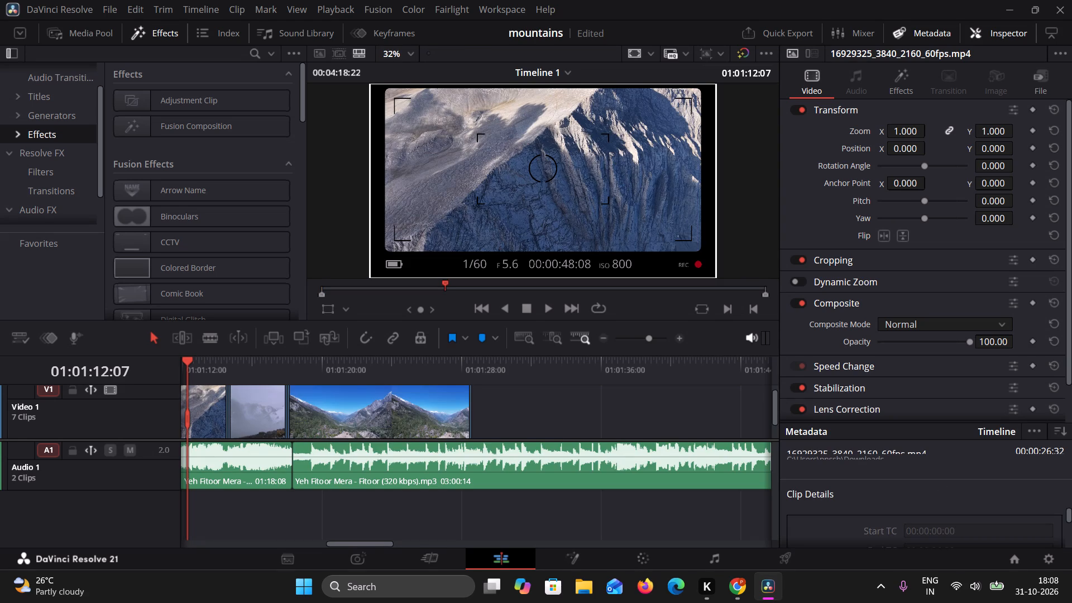
Return the playhead to the timeline start and turn on the viewer's 9:16 guide, leaving the 4:5 guide off.
drag(448, 287, 222, 292)
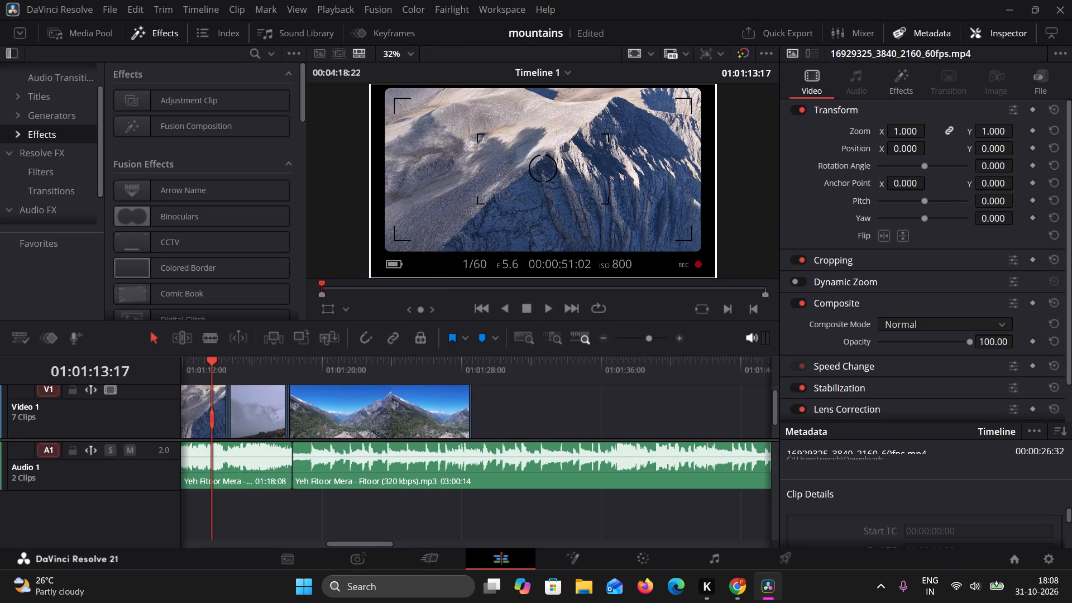
click(686, 54)
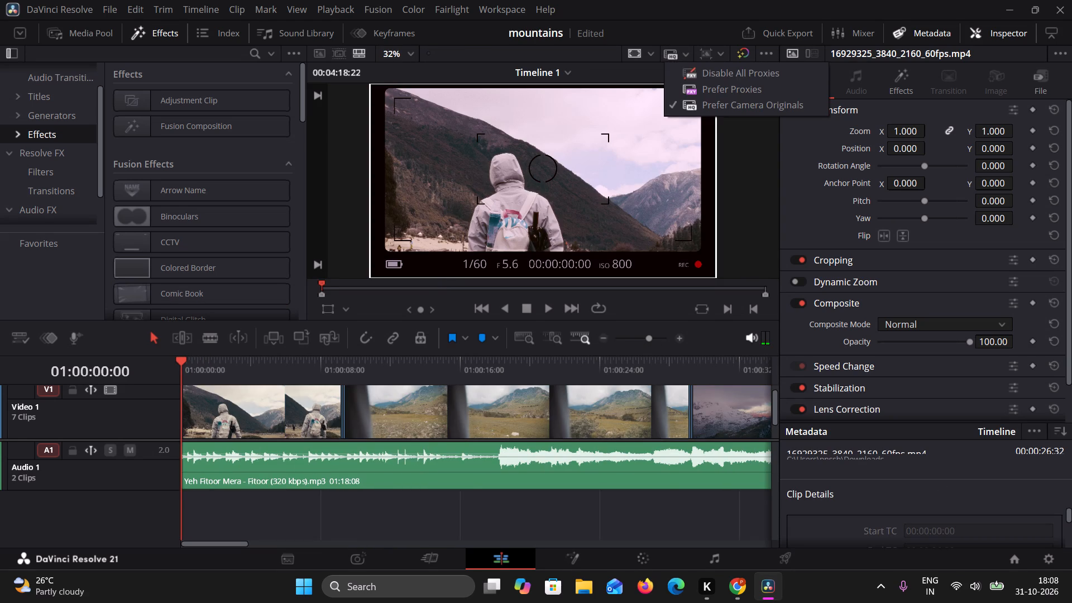
click(650, 52)
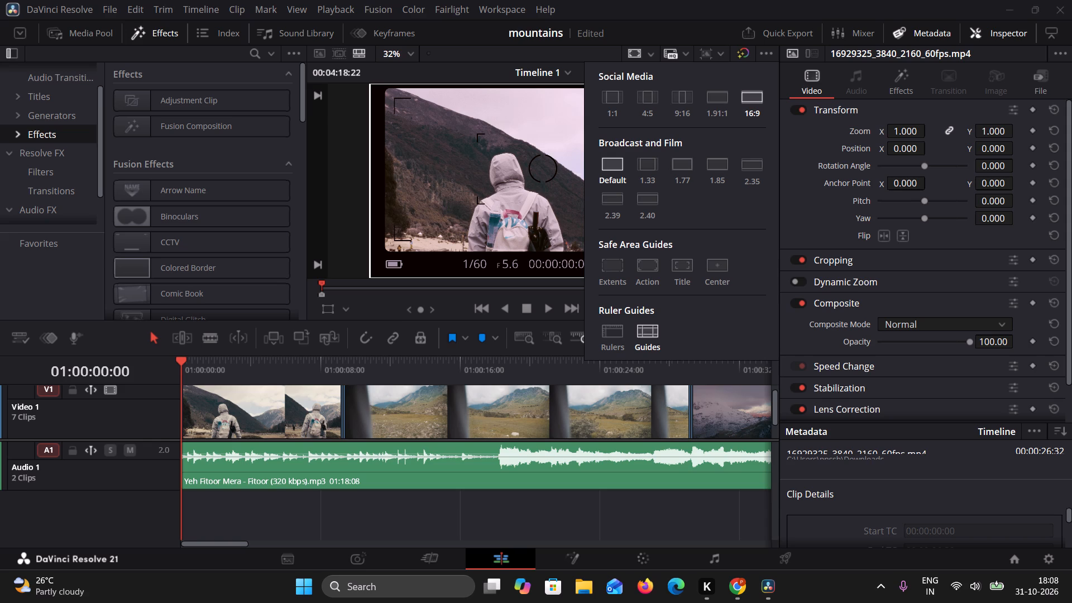
click(689, 111)
click(652, 104)
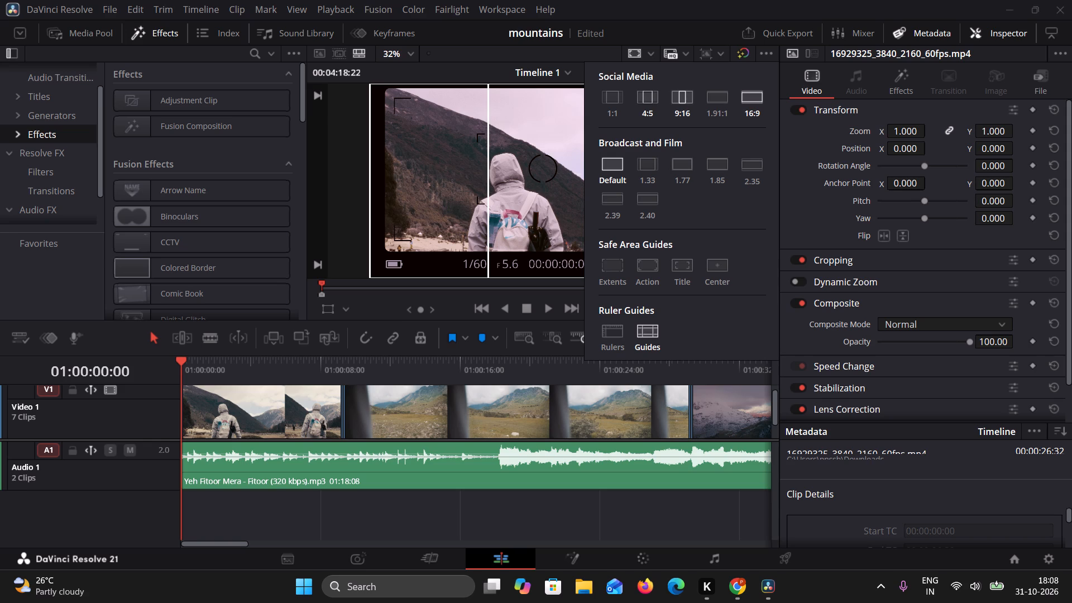
click(692, 94)
click(357, 208)
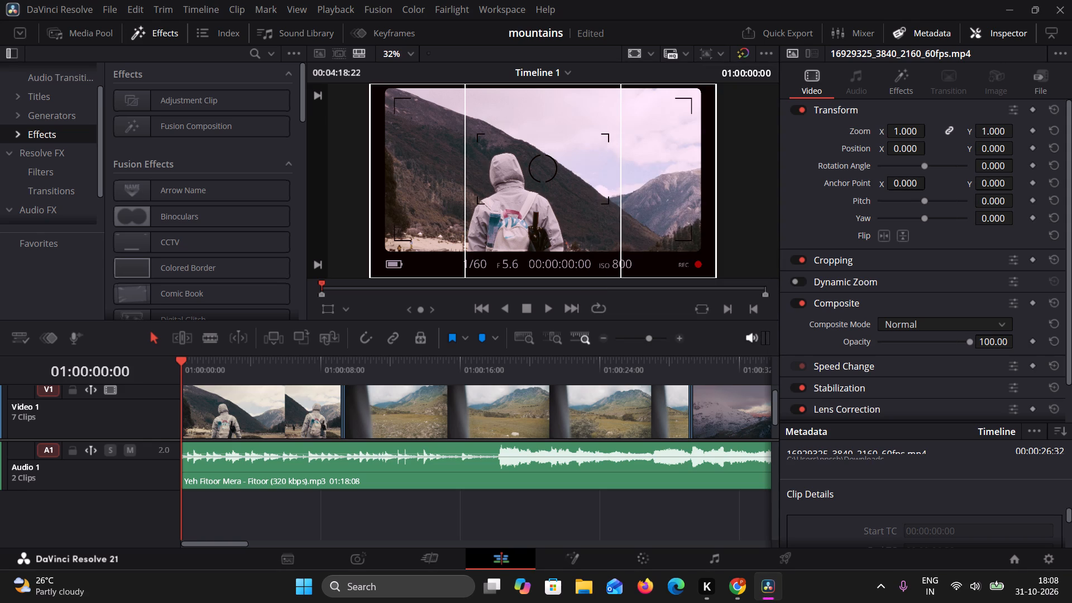
click(654, 56)
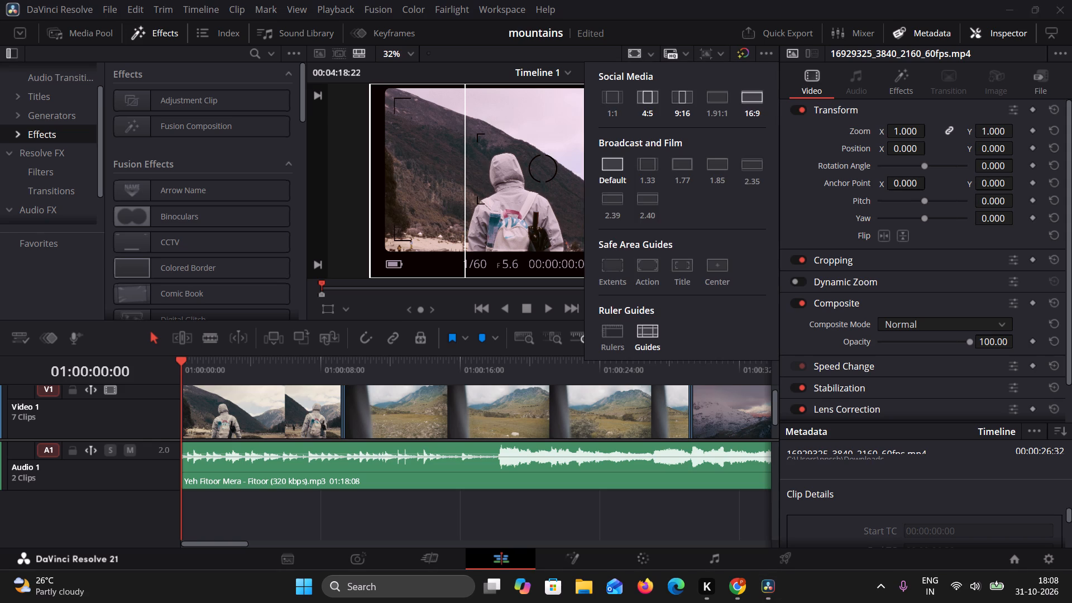
click(691, 114)
click(656, 88)
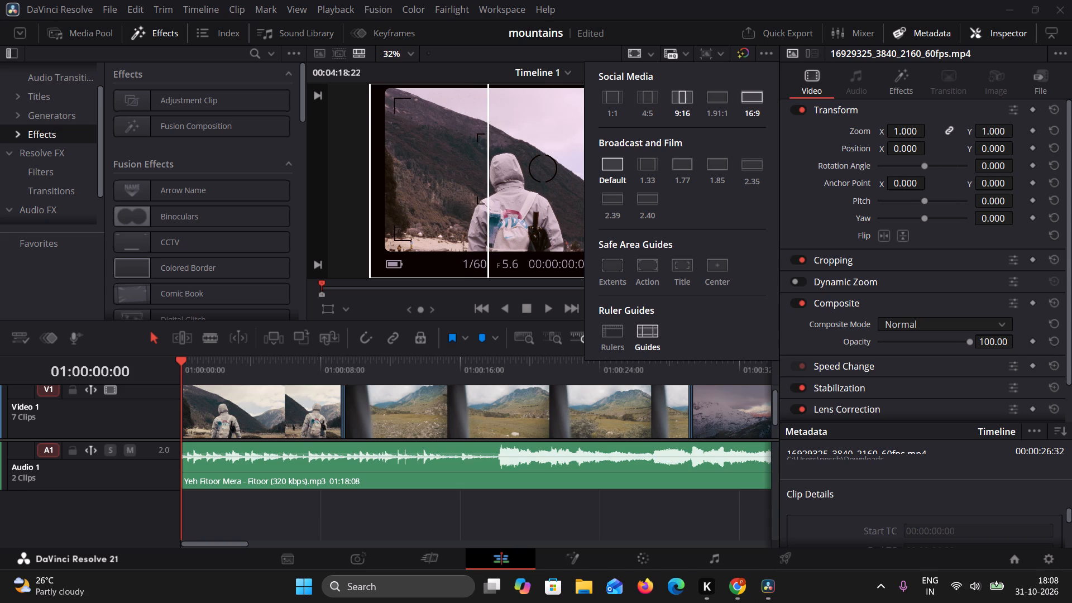
Play the timeline from its start into the valley meadow clip, stopping at about 01:00:12:14.
click(547, 308)
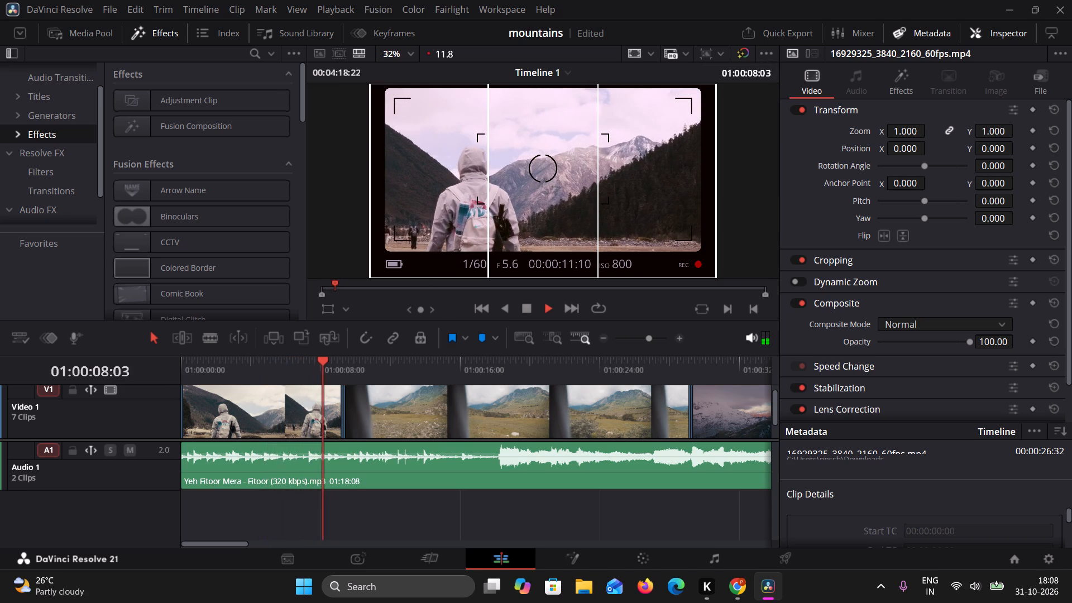
click(528, 309)
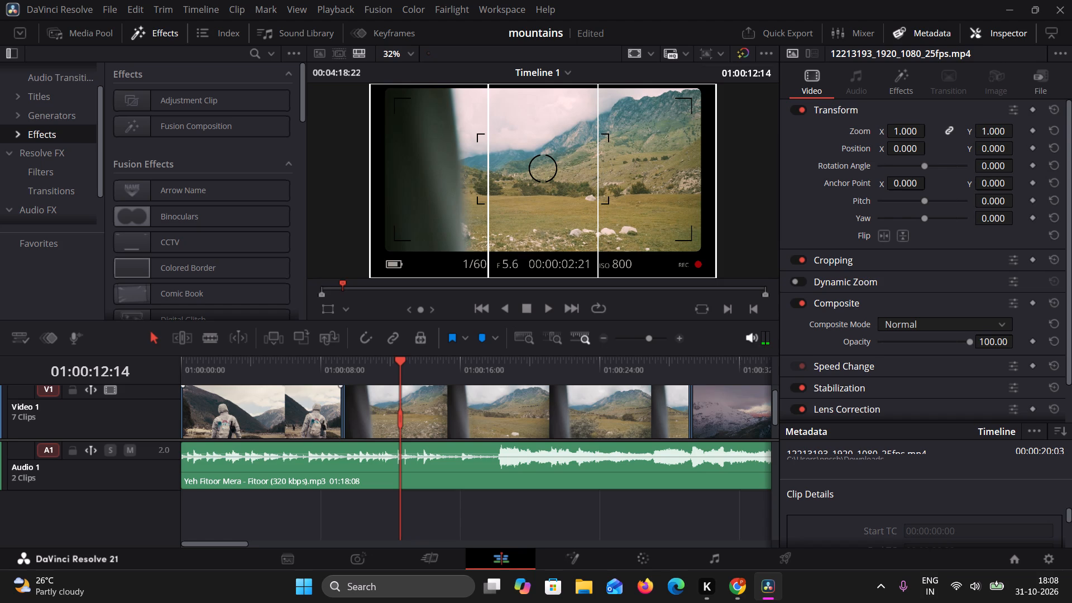
Remove the Plugins and Fusion Effects attributes from the first clip, the hooded hiker, and move the playhead to 01:00:04:02 to check it.
click(285, 427)
right_click(285, 427)
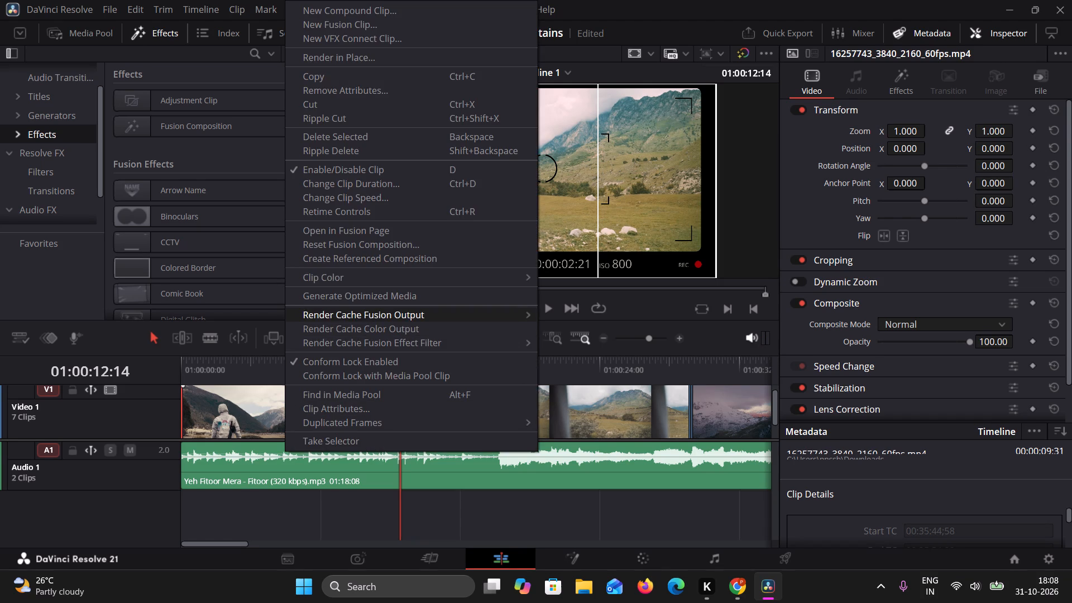
click(386, 87)
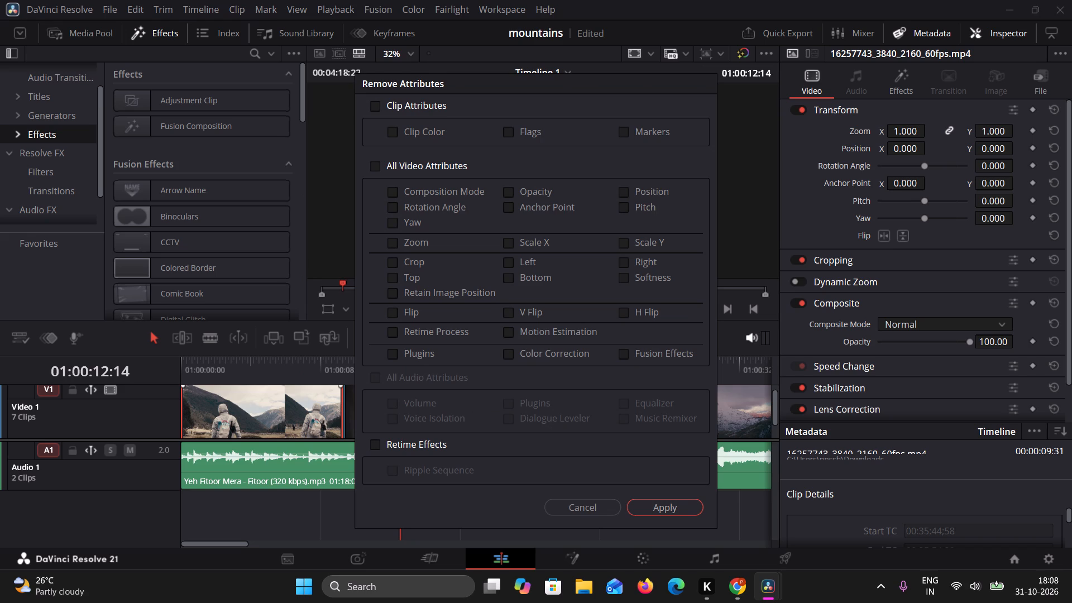
scroll(631, 397, down, 4)
scroll(572, 373, up, 3)
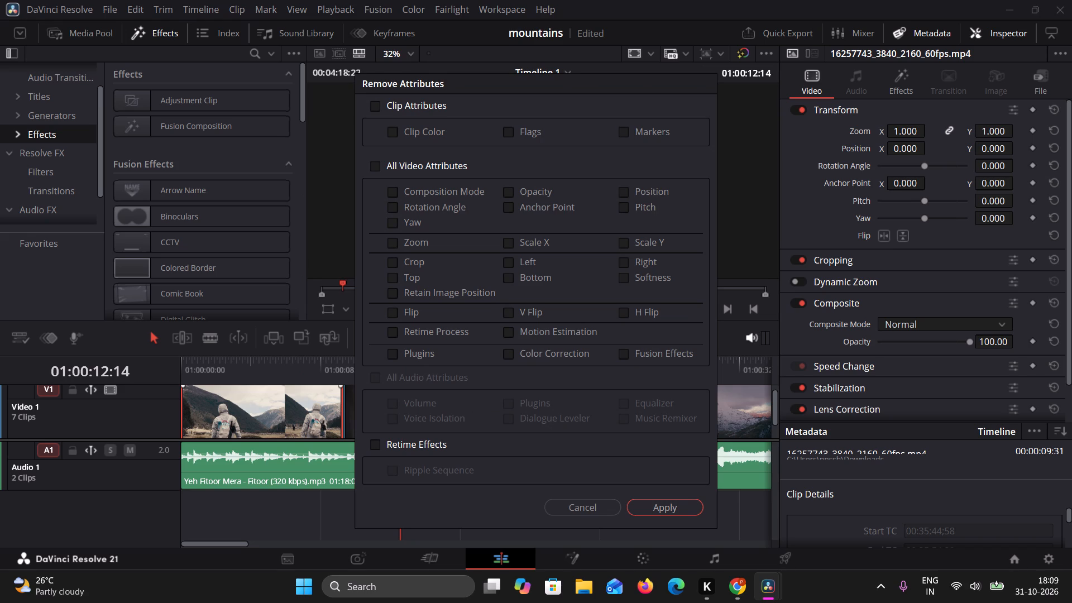
click(393, 352)
click(615, 355)
click(622, 353)
click(653, 511)
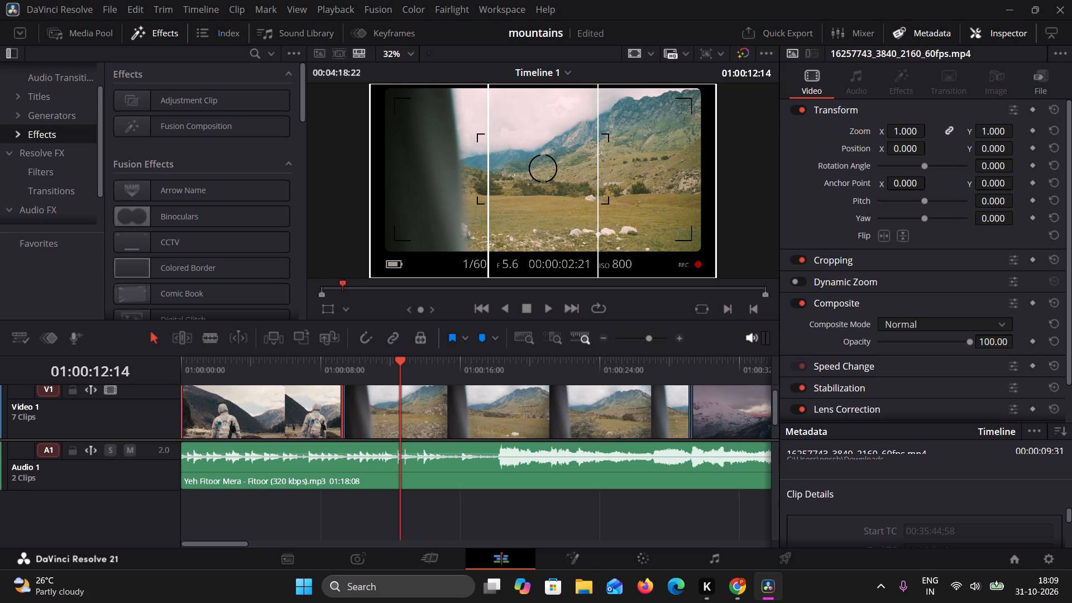
drag(398, 367, 252, 376)
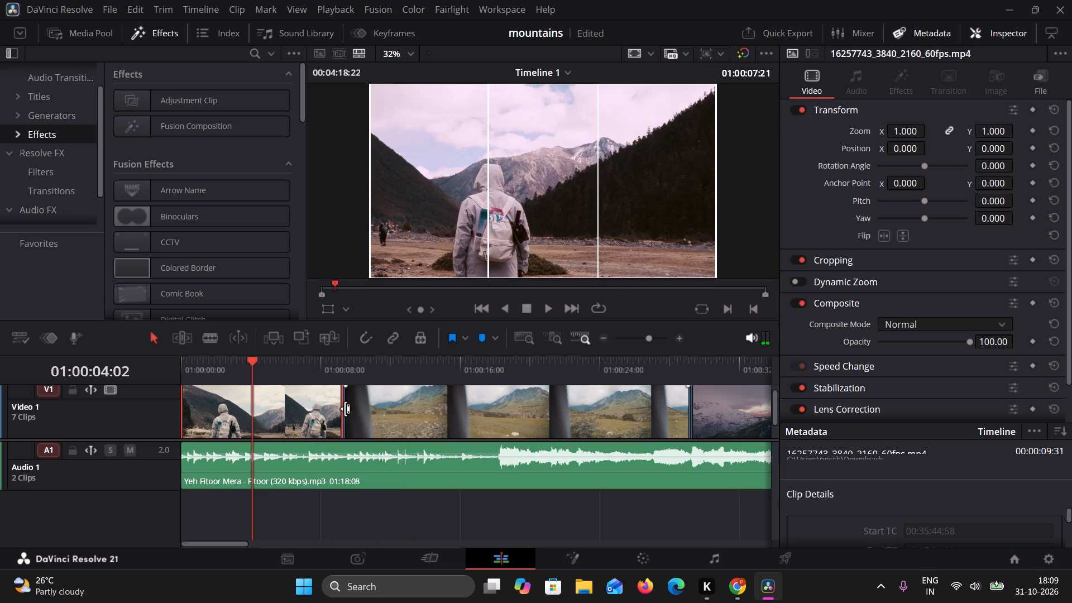
Remove the Plugins and Fusion Effects attributes from the second clip, the valley meadow.
click(395, 408)
right_click(395, 408)
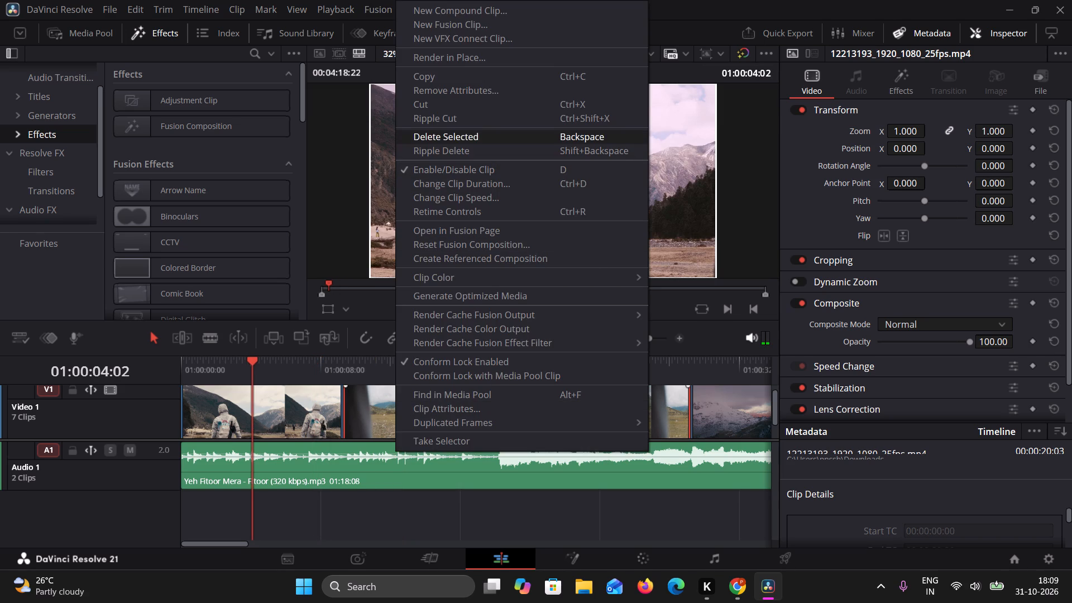
click(434, 93)
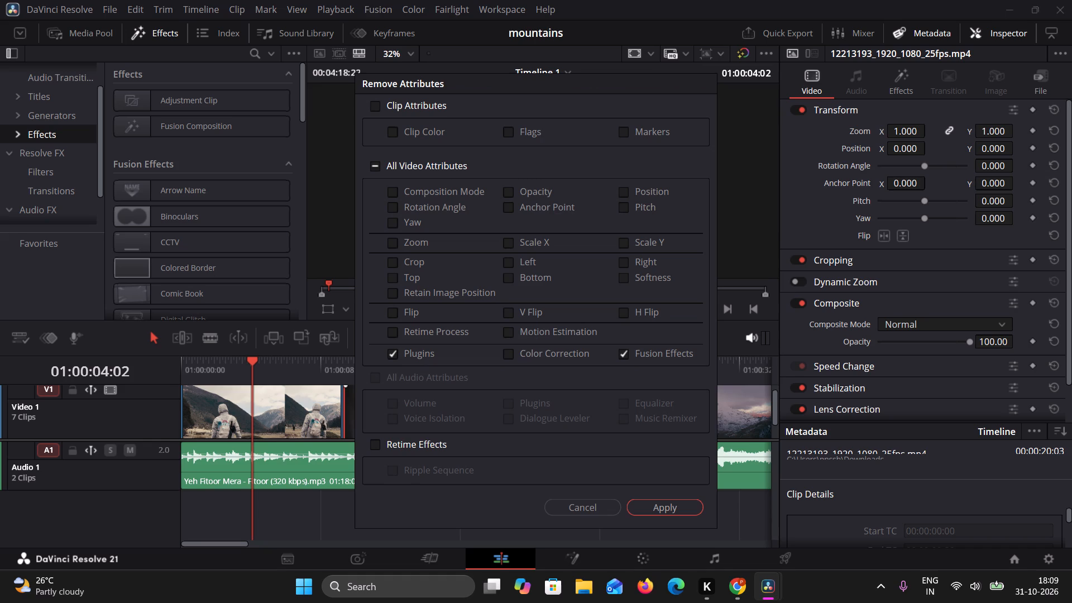
click(664, 505)
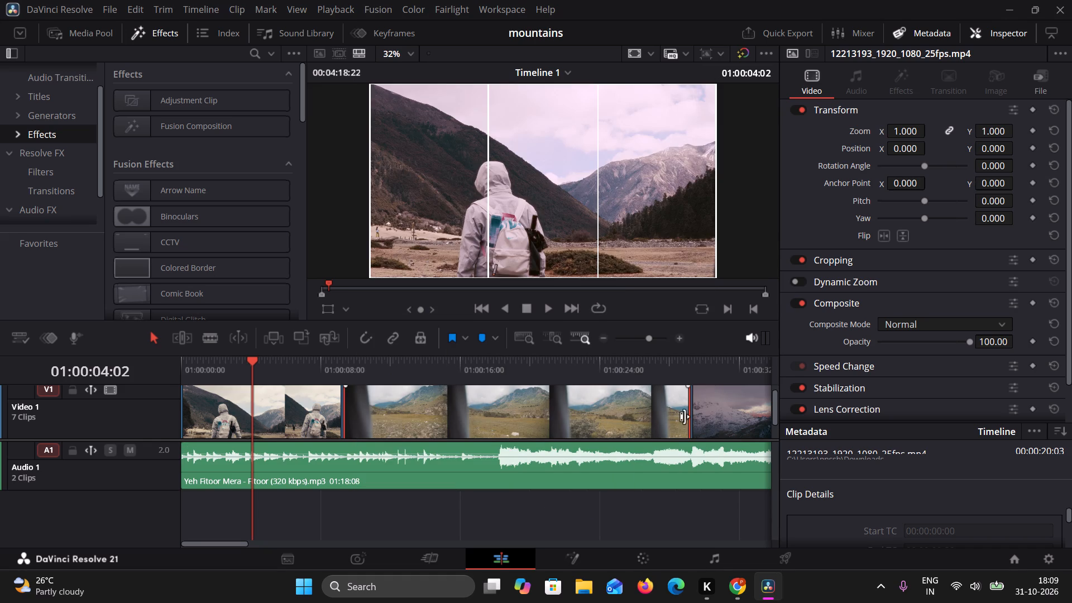
Remove the Plugins and Fusion Effects attributes from the third clip, the snowy mountains under purple clouds.
right_click(701, 404)
click(701, 404)
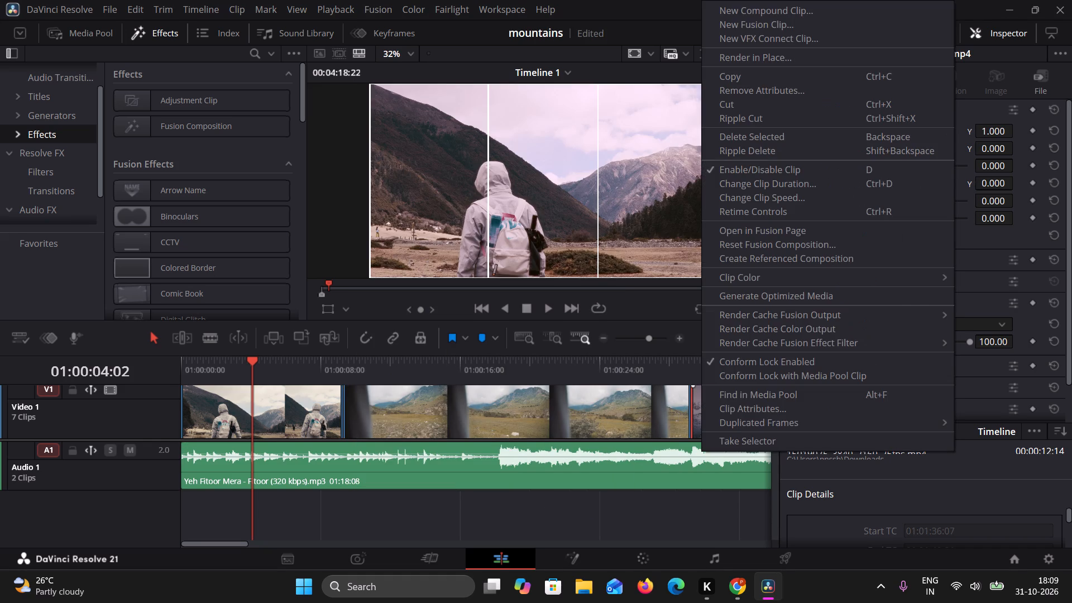
right_click(691, 411)
right_click(717, 395)
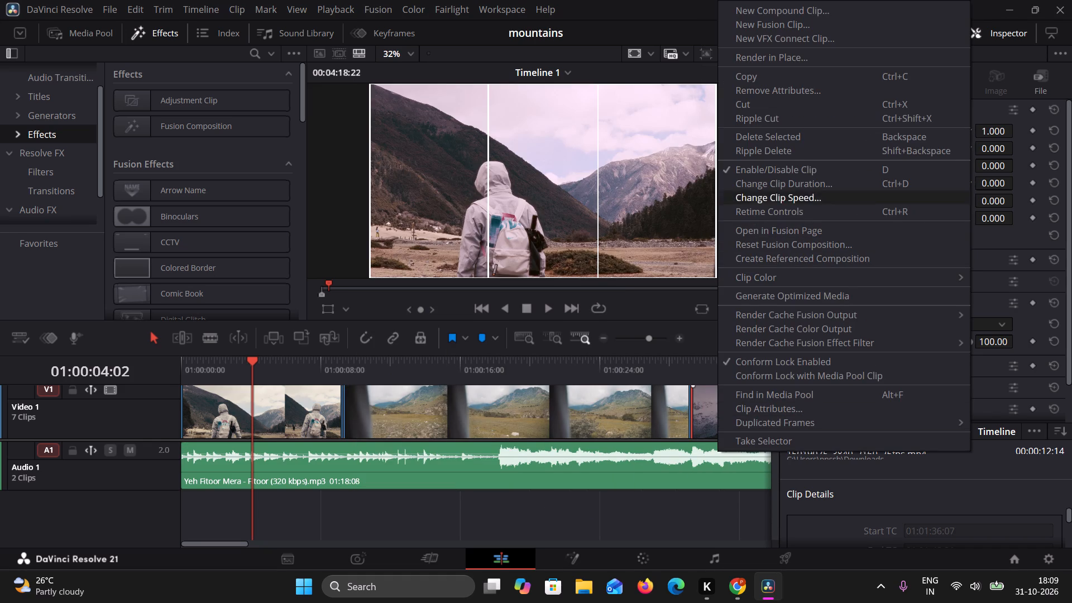
click(797, 90)
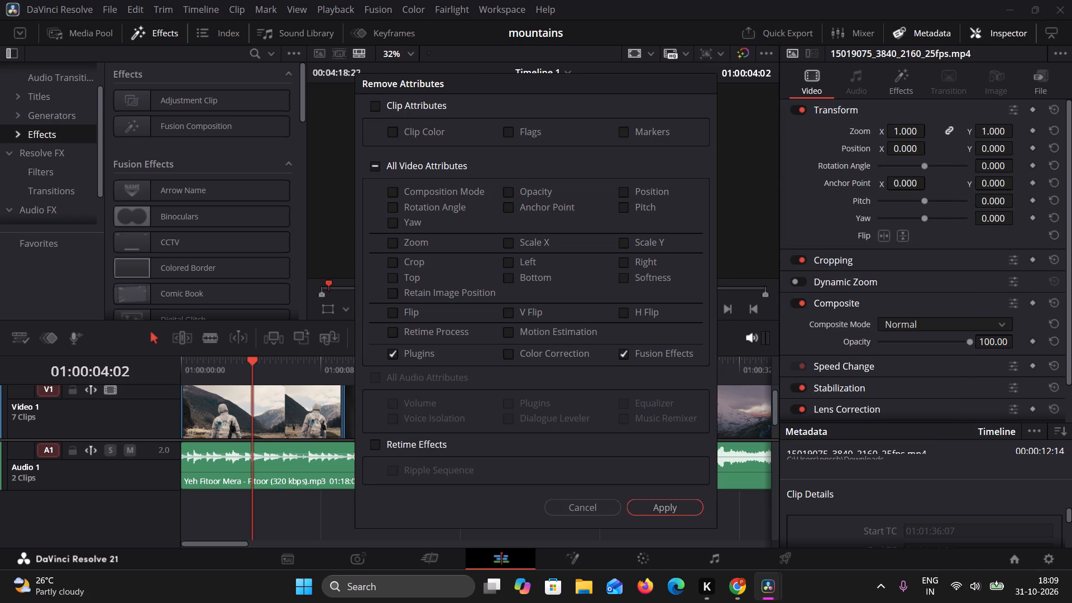
click(661, 505)
Play the timeline from about 01:00:05:17 into the snowy desert rocks clip to review the cleaned clips.
drag(247, 544, 256, 544)
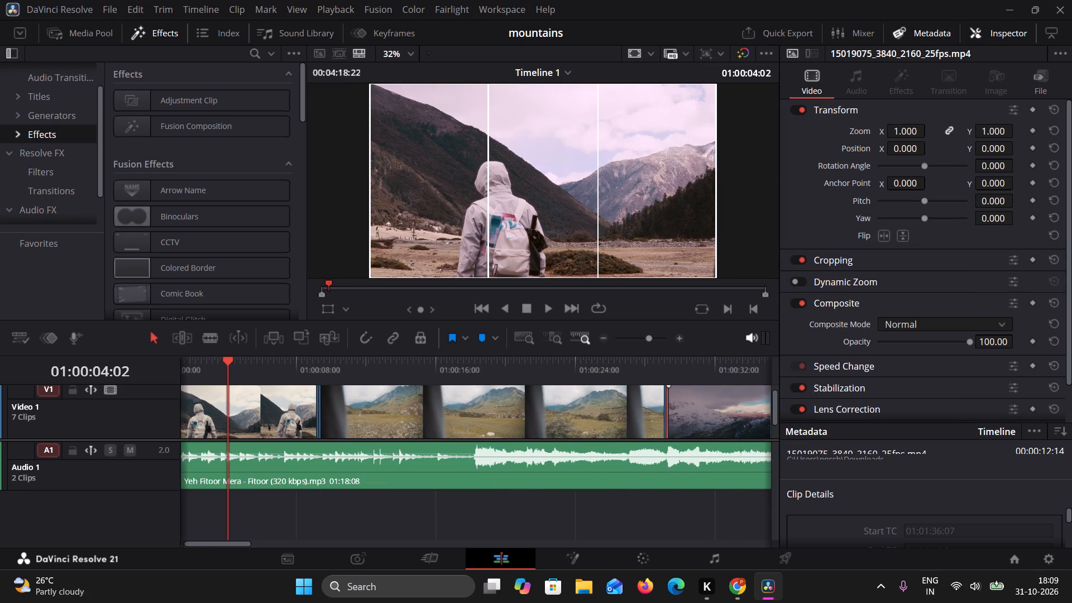
drag(256, 544, 287, 545)
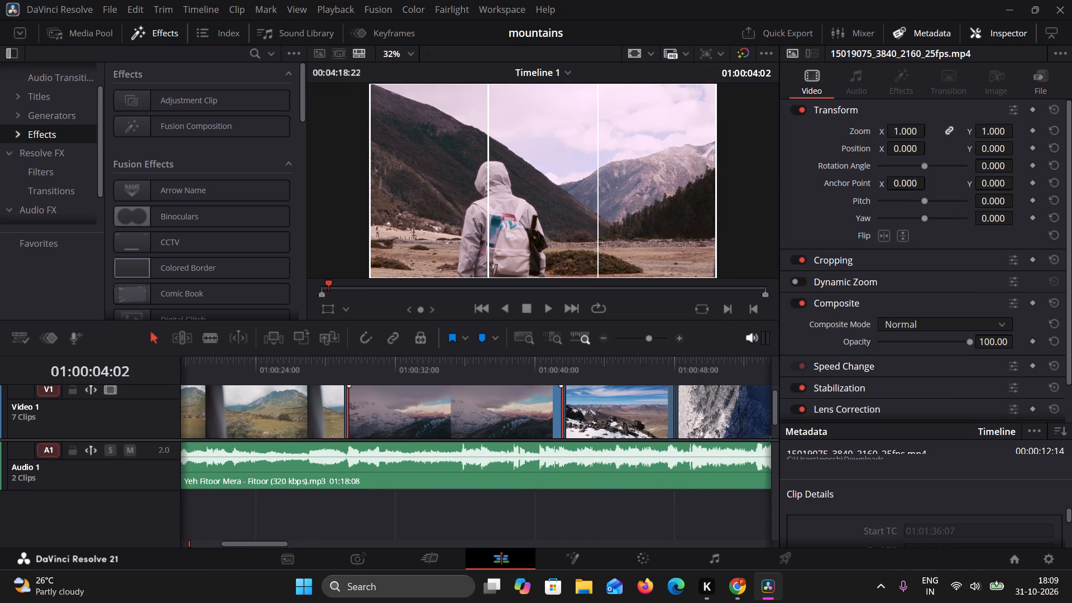
right_click(430, 411)
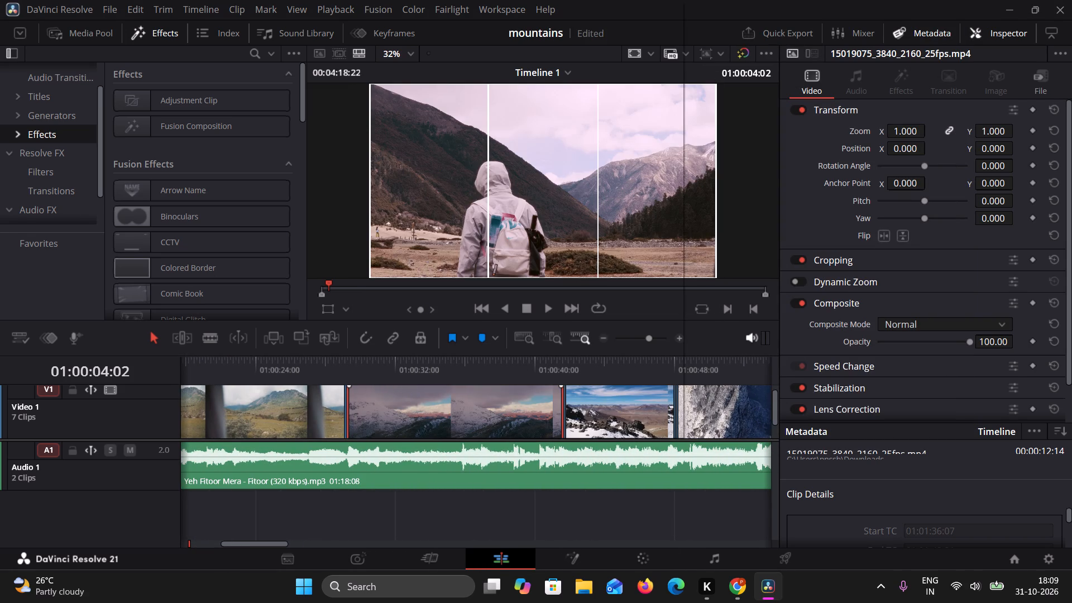
drag(331, 286, 370, 292)
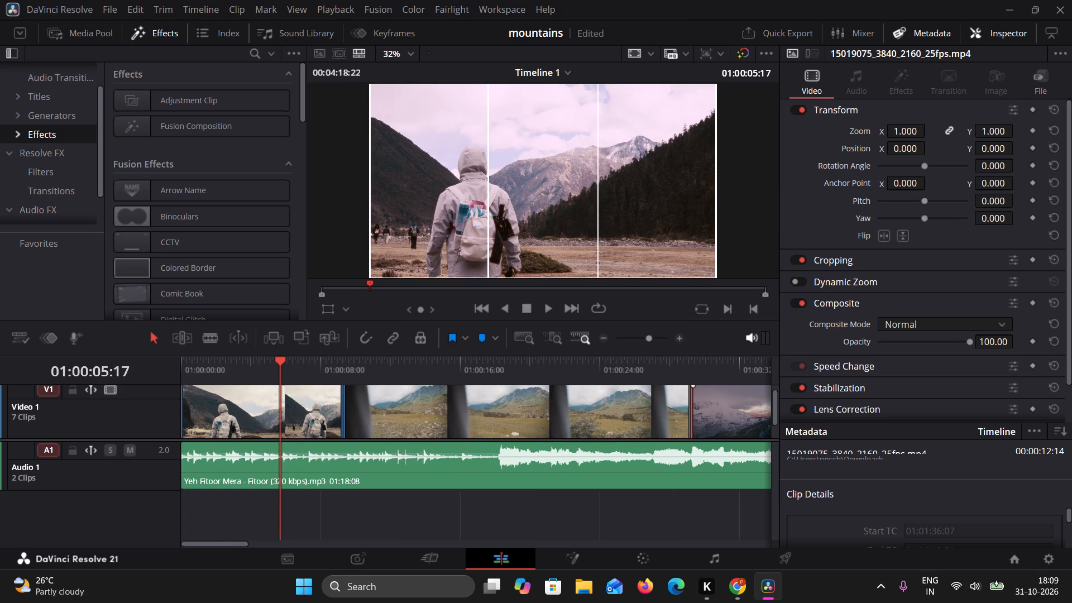
click(545, 308)
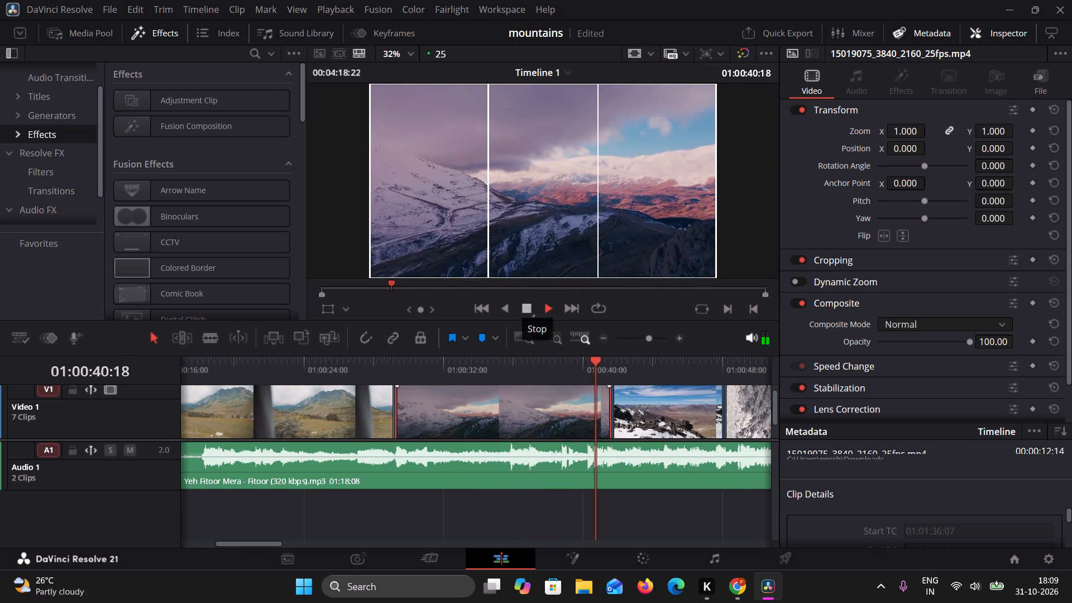
click(521, 308)
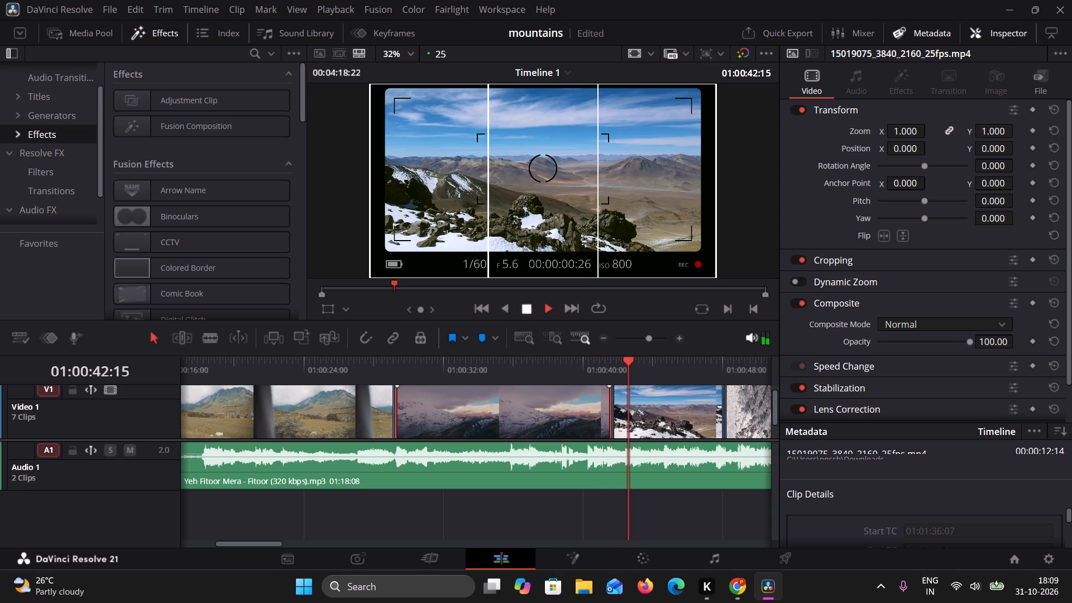
Remove the Plugins and Fusion Effects attributes from the fourth clip, the snowy rocks overlooking the desert.
right_click(640, 416)
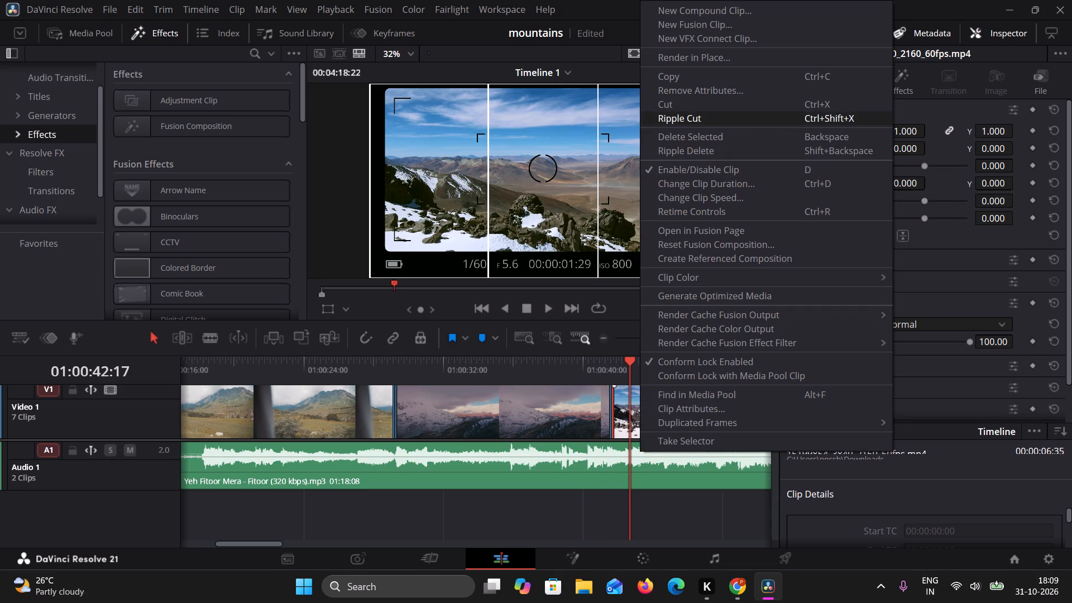
click(682, 91)
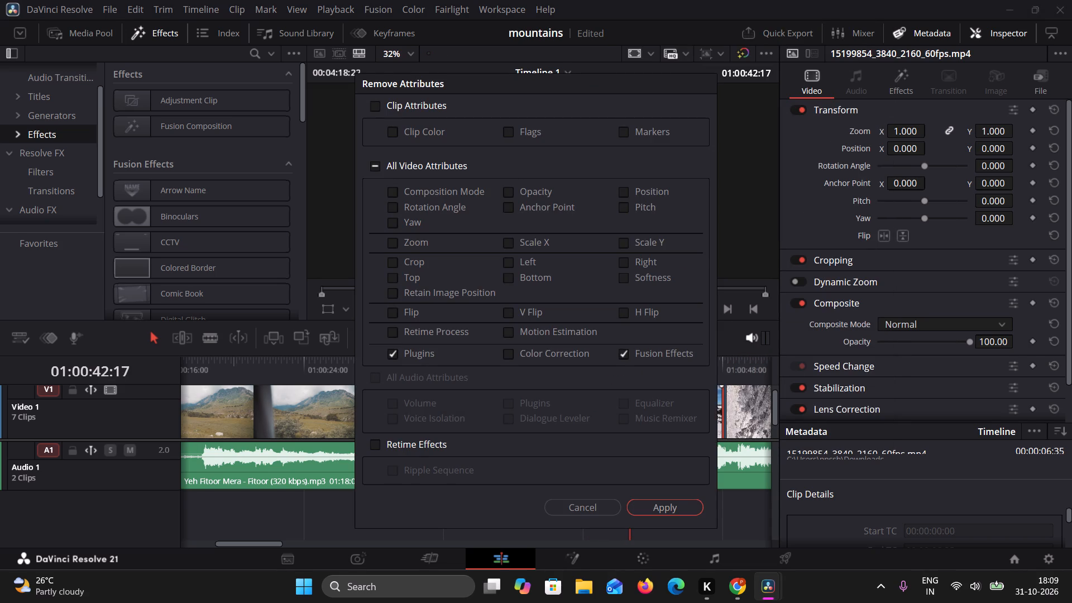
click(670, 515)
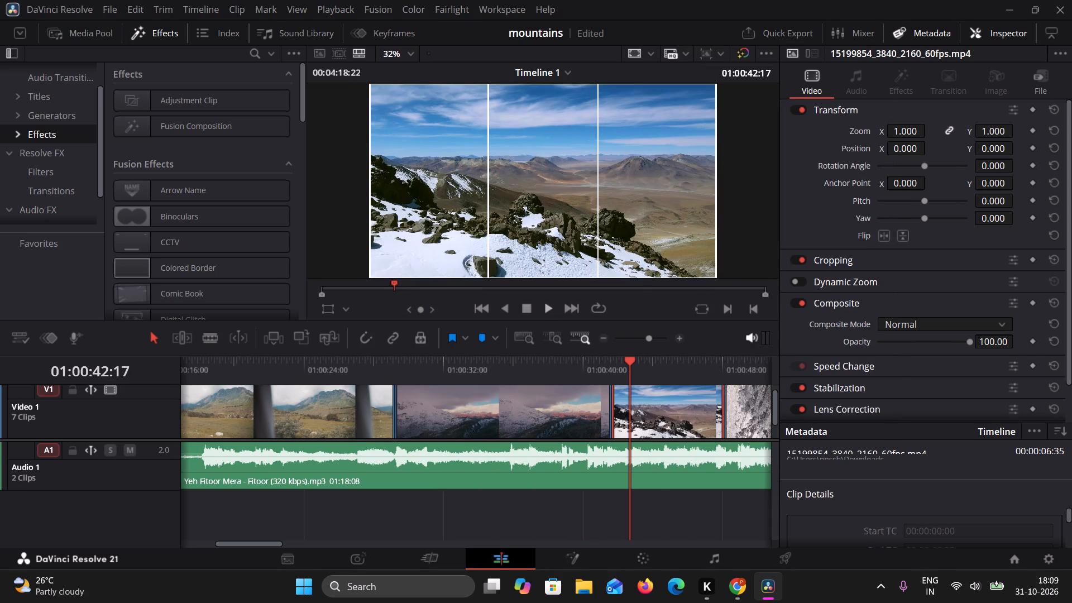
Play on to the grey rock-face clip at about 01:00:49:03 and delete that clip without closing the gap.
click(549, 312)
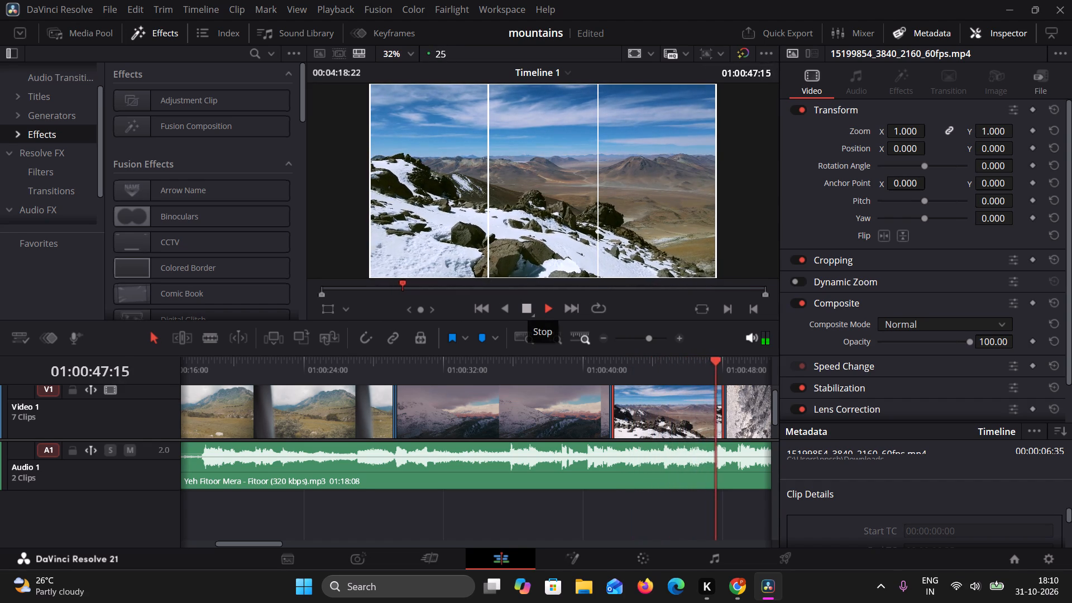
click(527, 309)
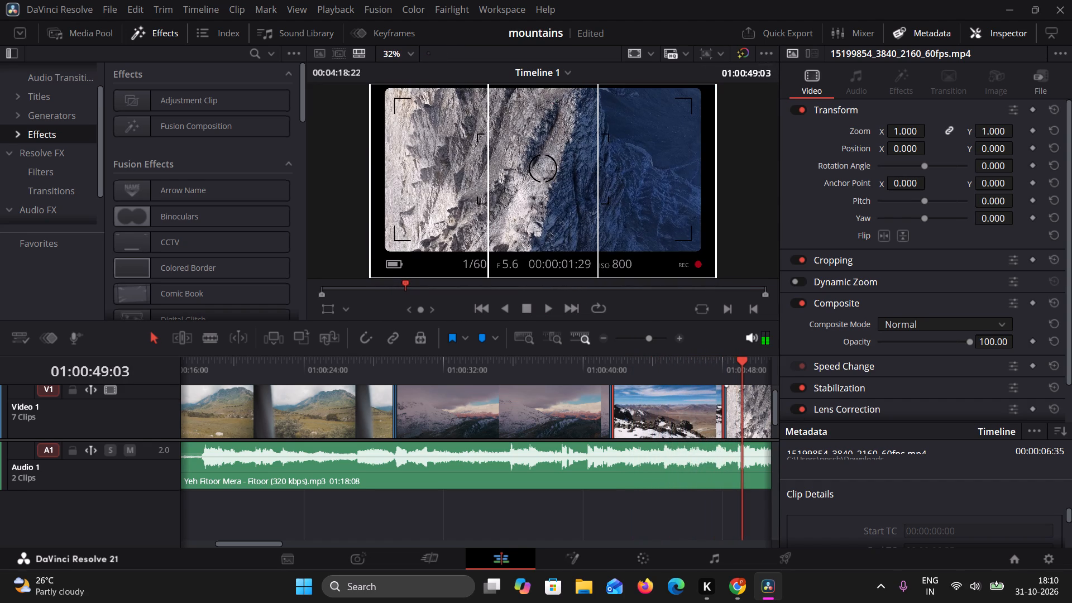
click(735, 412)
right_click(735, 412)
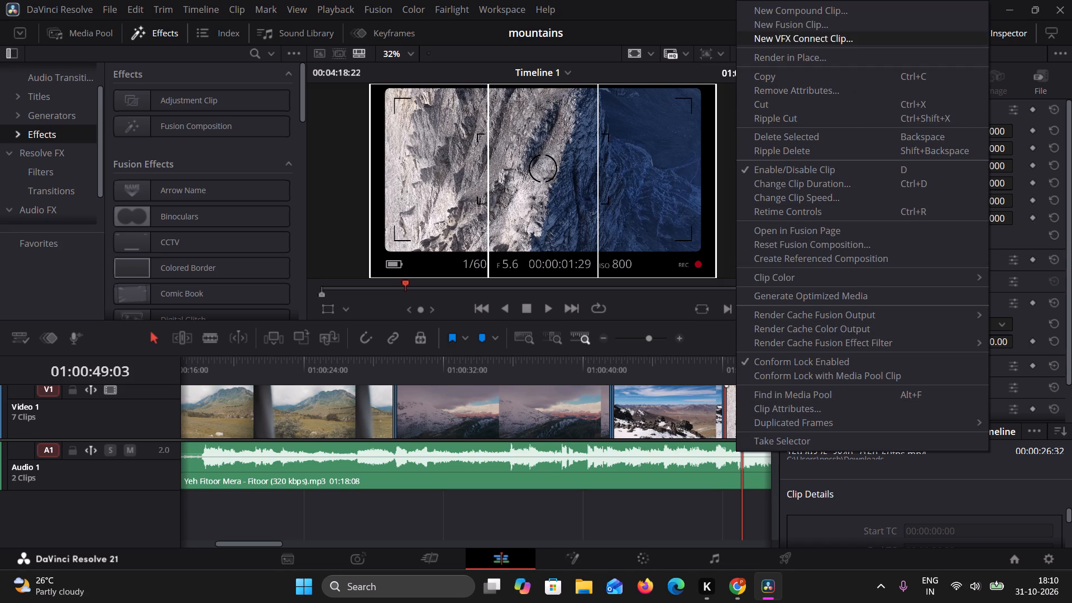
click(788, 141)
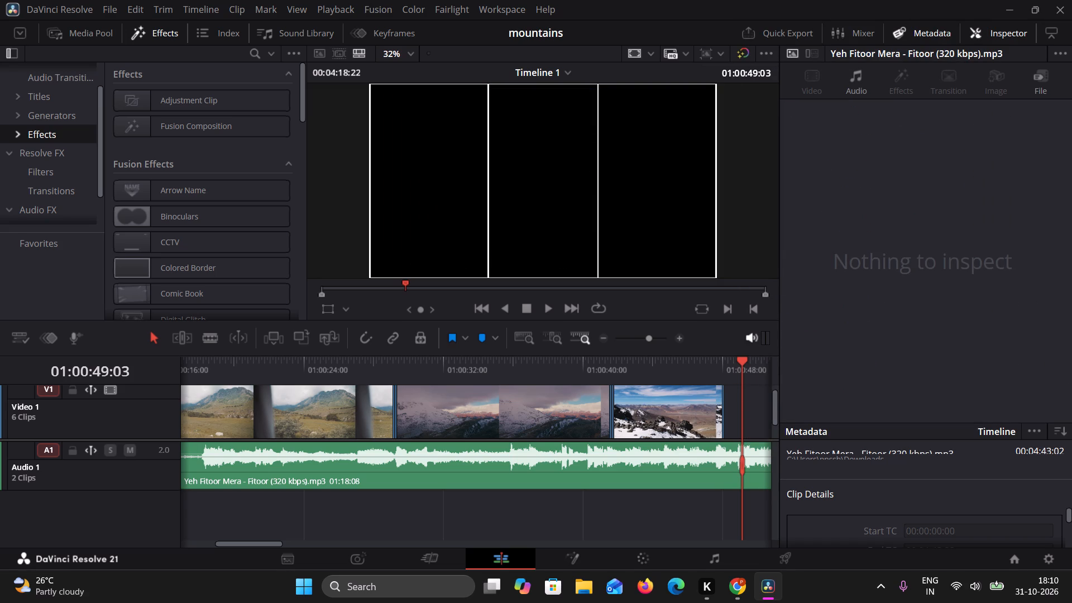
Ripple delete the short misty clip just before the blue-sky mountain clip near 01:01:14:00.
drag(263, 544, 319, 545)
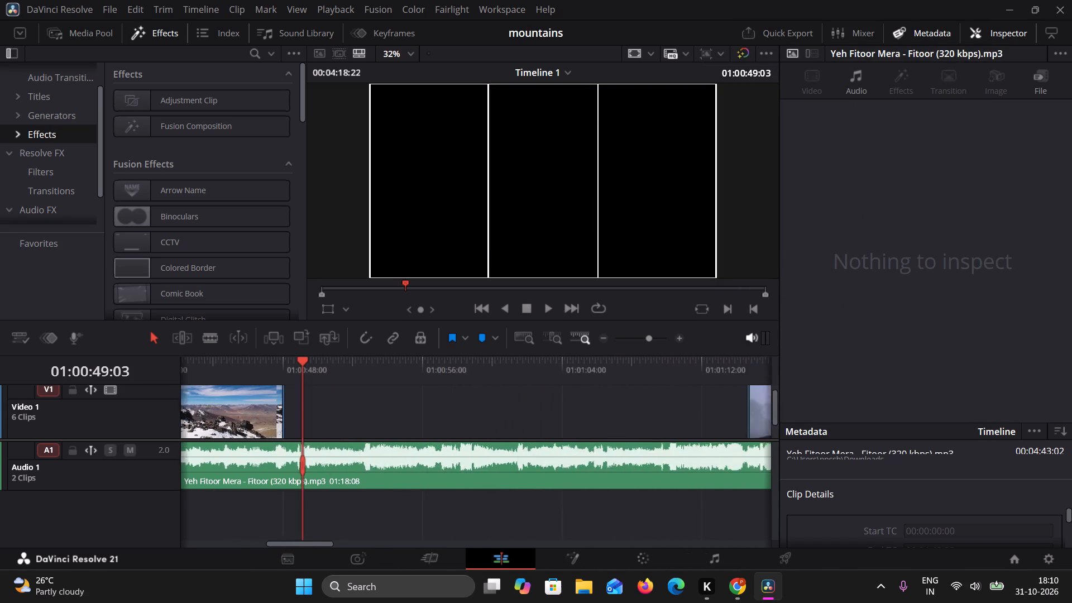
drag(319, 545, 341, 548)
click(529, 425)
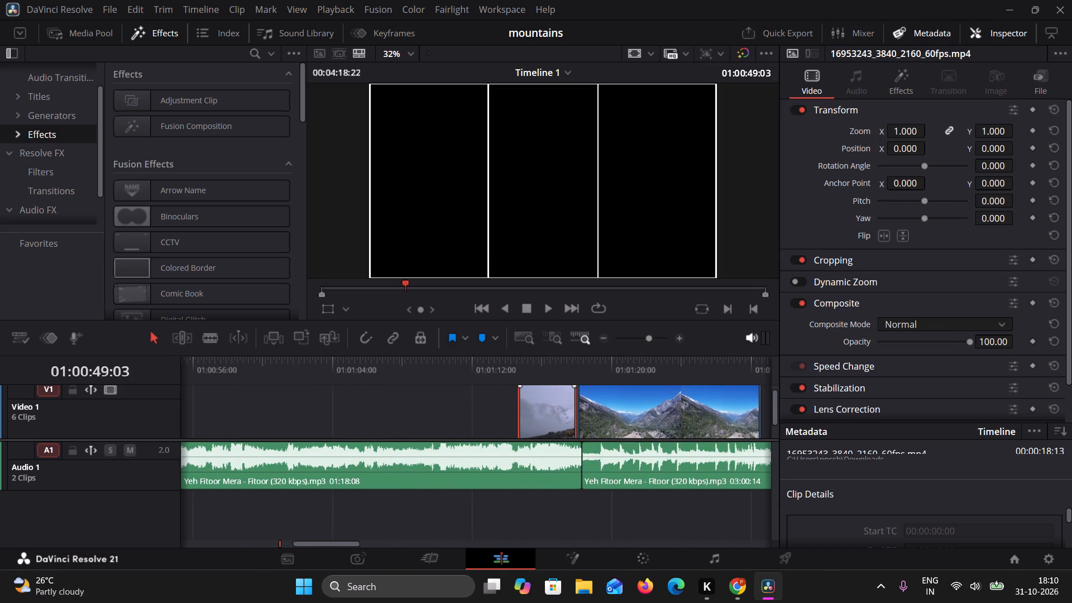
drag(492, 415, 568, 426)
key(Delete)
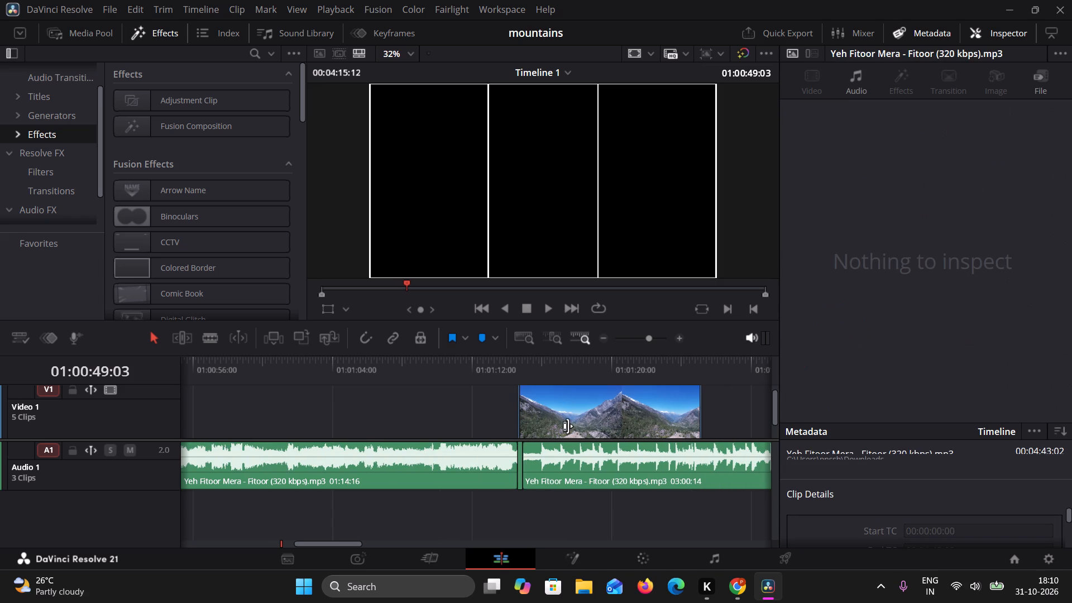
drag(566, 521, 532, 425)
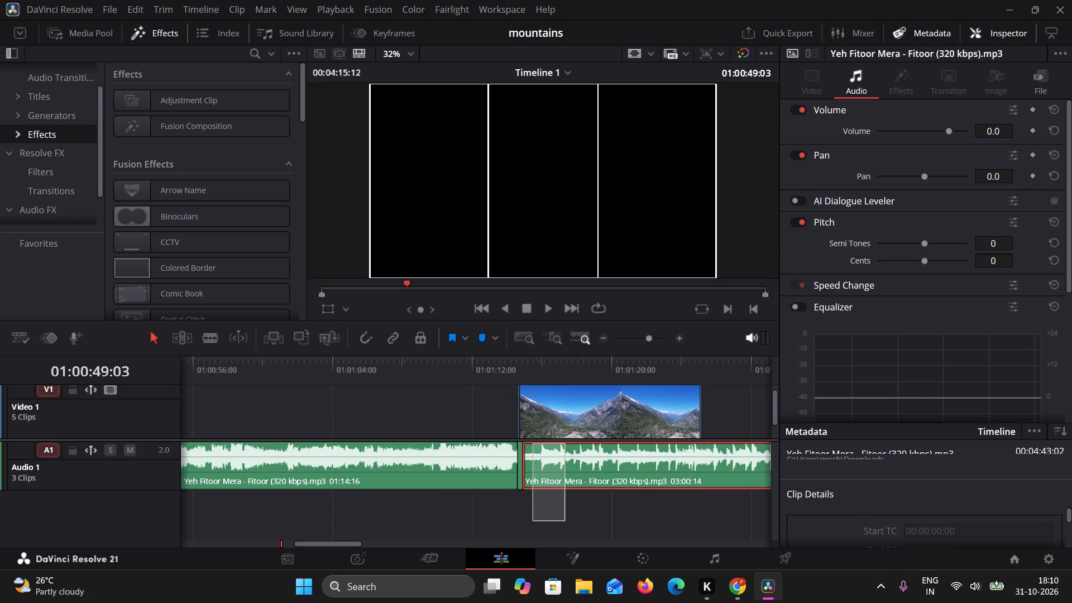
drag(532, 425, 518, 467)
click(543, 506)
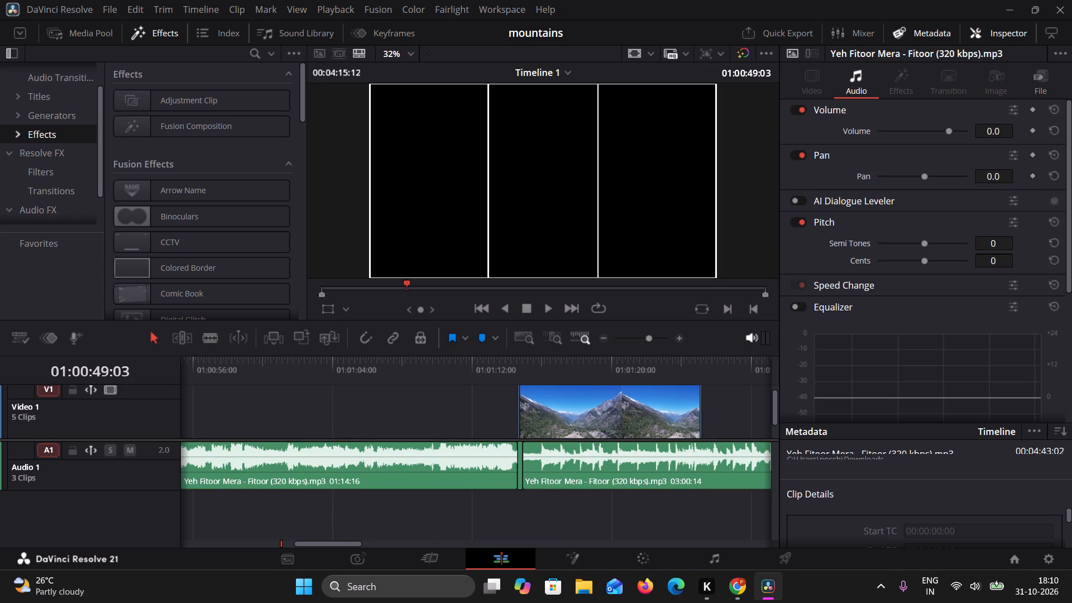
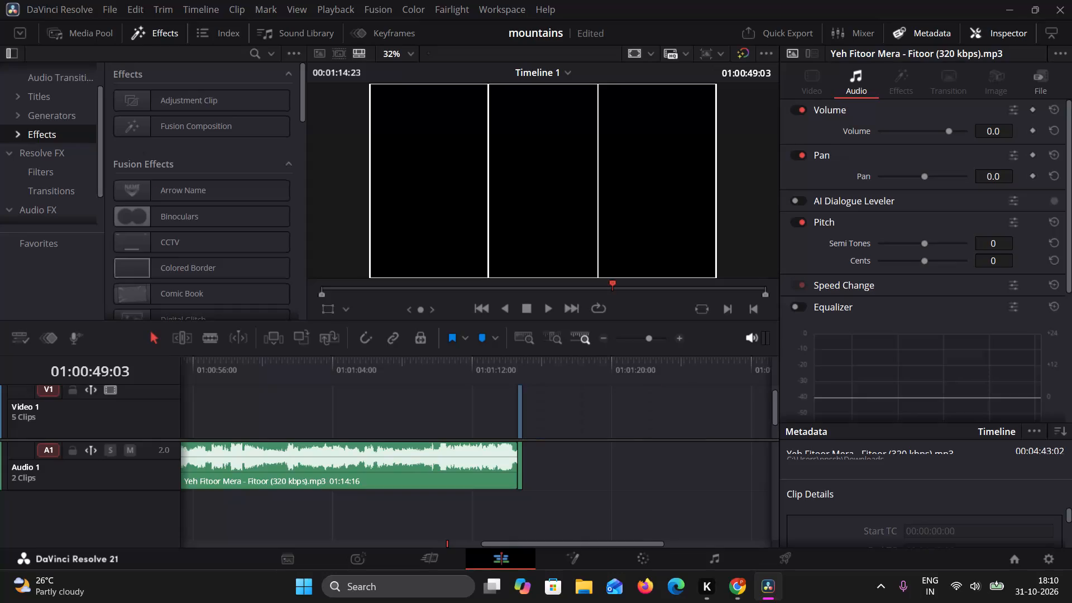
Delete the leftover sliver of video and music at the end of the timeline, just past 01:01:14:16.
click(520, 462)
key(Delete)
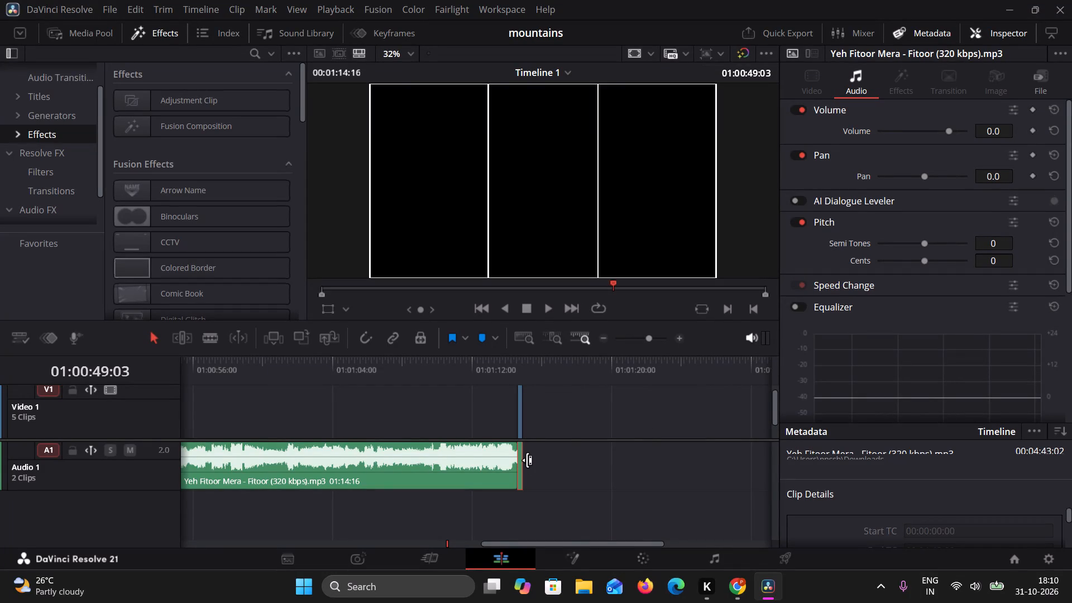
Ripple delete the snowy desert rocks clip that follows the purple-sky snowy mountain clip.
drag(503, 540, 460, 533)
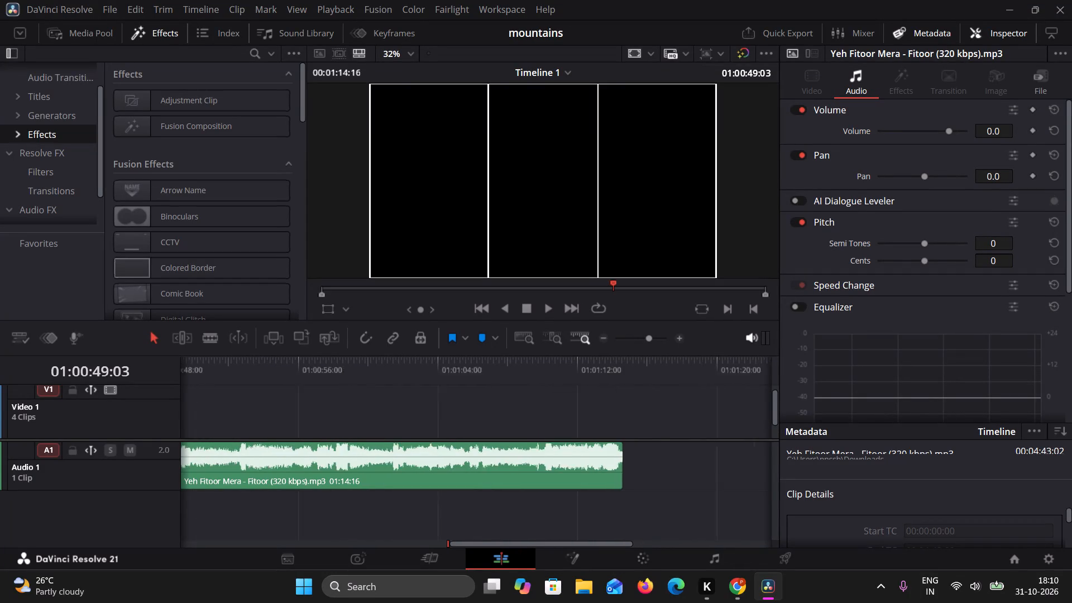
drag(460, 533, 376, 513)
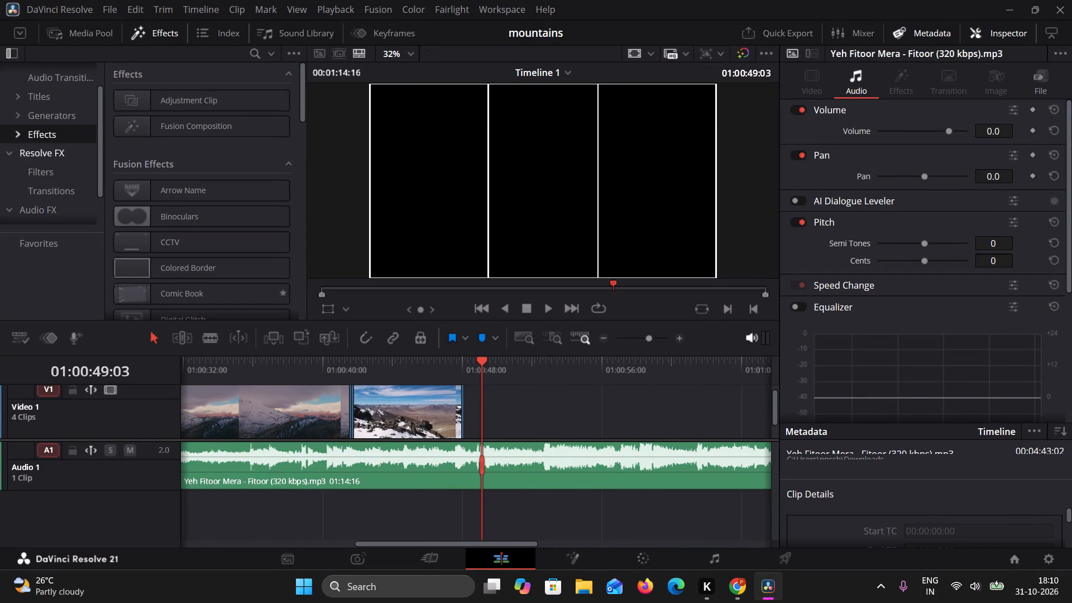
click(402, 423)
key(Delete)
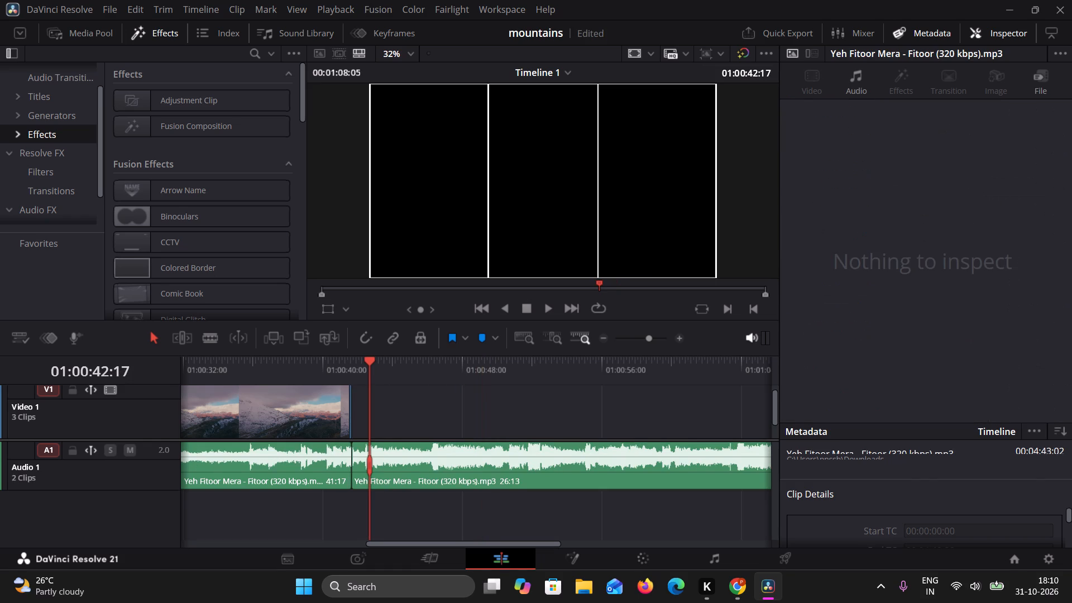
Delete the cut-off music segment that runs past the last video clip on Audio 1.
click(392, 481)
key(Delete)
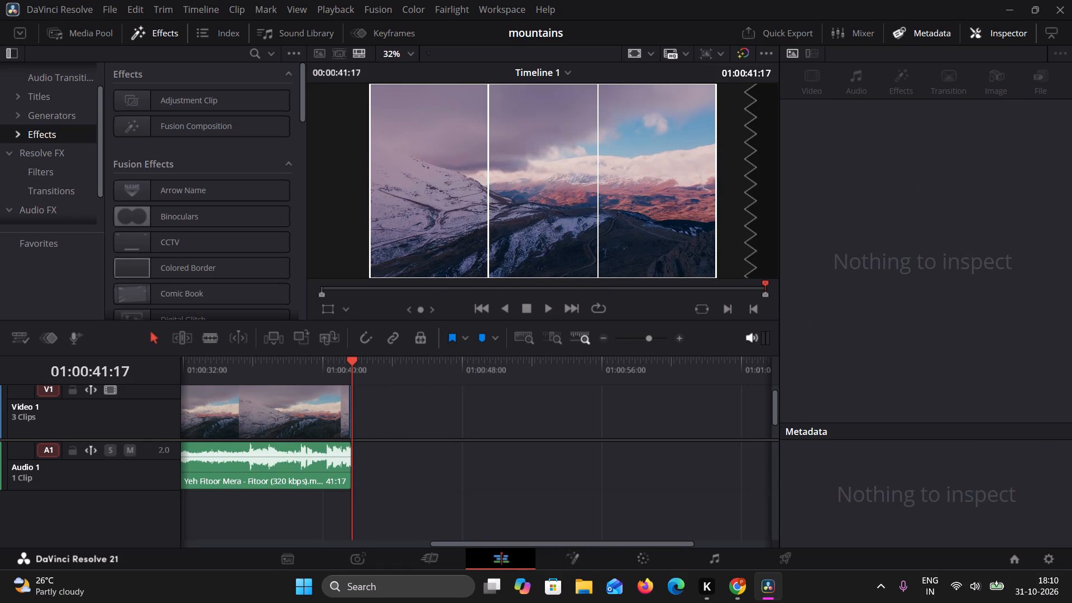
Extend the end of the remaining music clip on Audio 1 to a duration of about 01:17:07.
drag(350, 460, 800, 492)
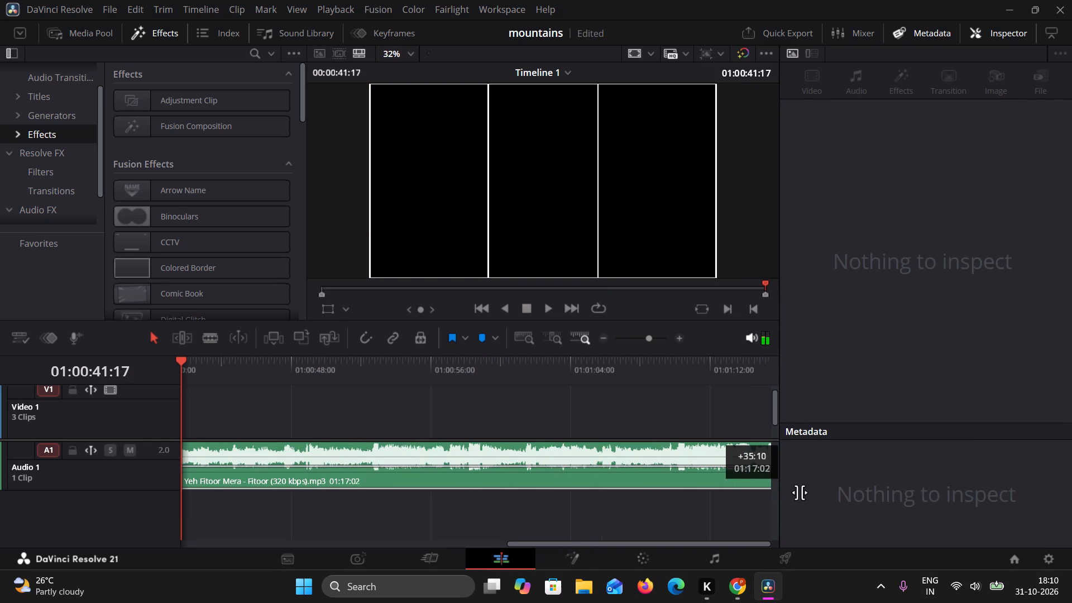
drag(800, 492, 800, 492)
drag(438, 547, 298, 529)
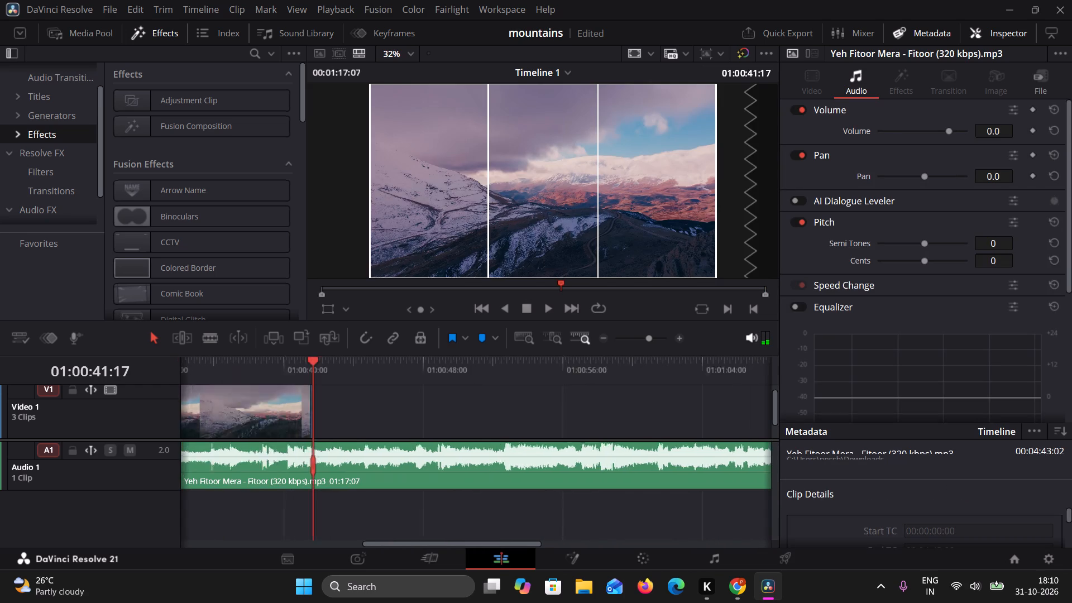
drag(298, 529, 322, 515)
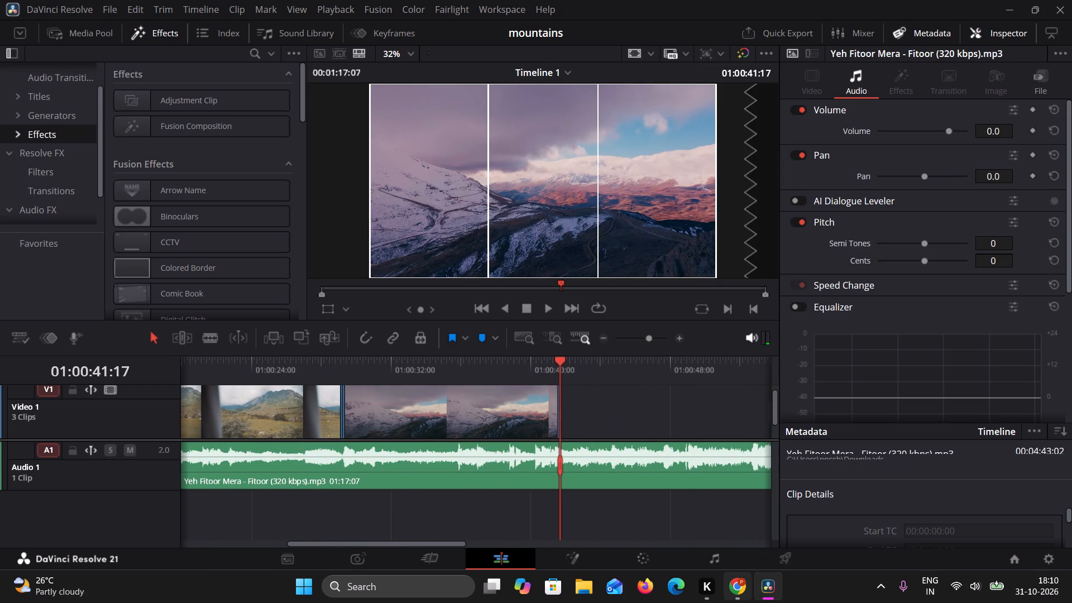
Switch to Chrome and look through the horizontal mountains video results on Pexels for replacement footage.
click(734, 592)
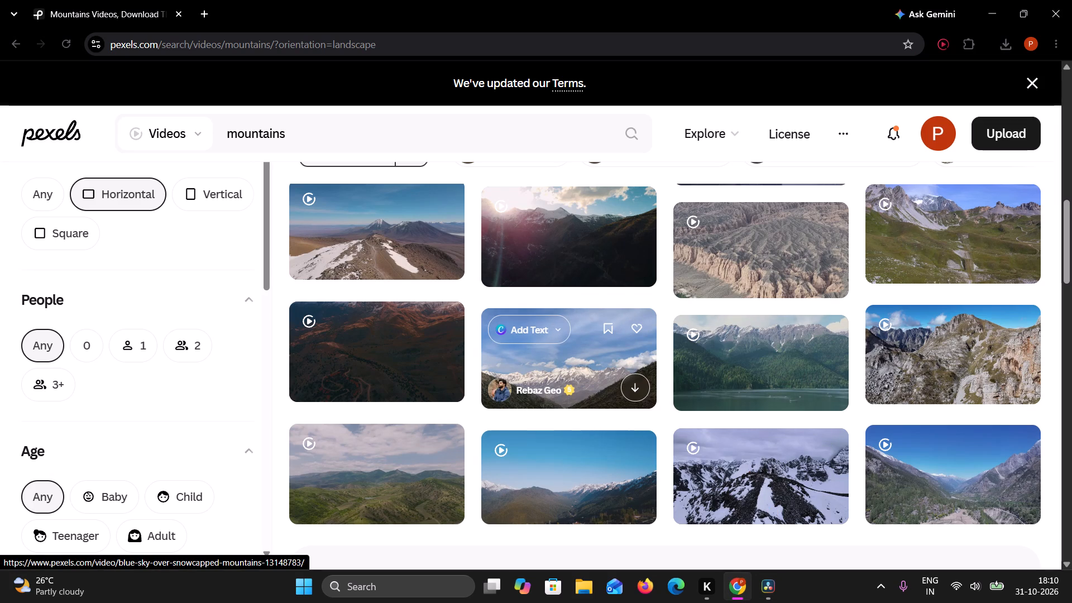
scroll(924, 462, down, 3)
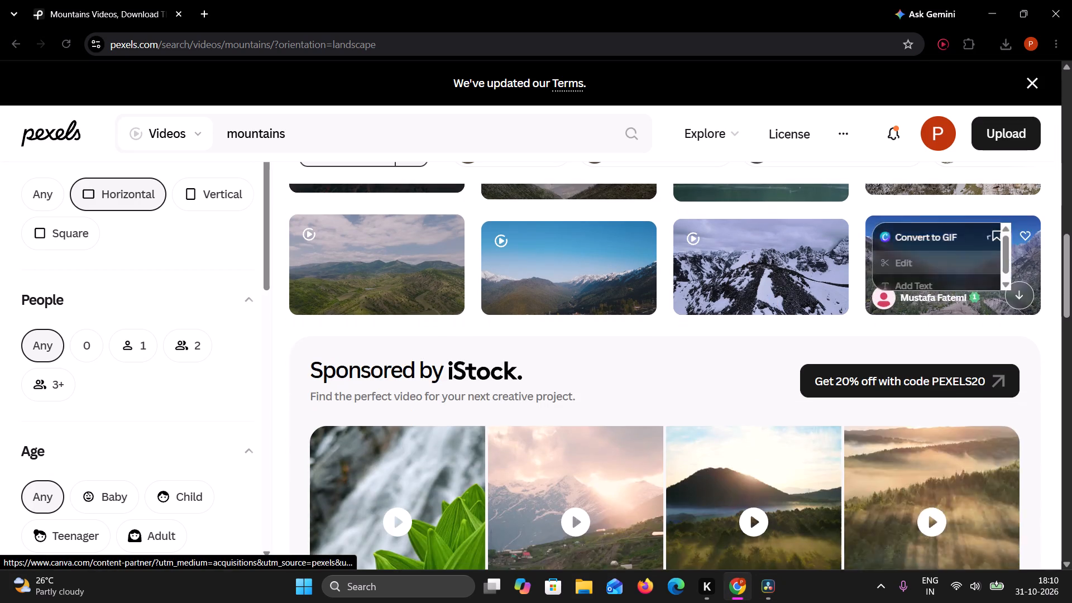
scroll(924, 462, down, 4)
scroll(924, 462, up, 11)
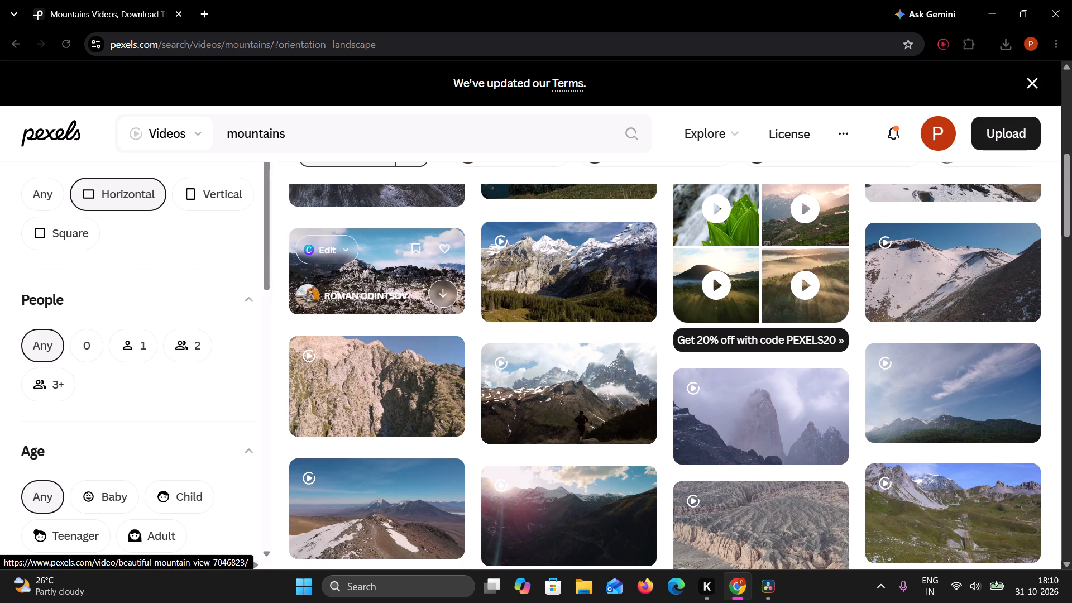
scroll(414, 279, up, 2)
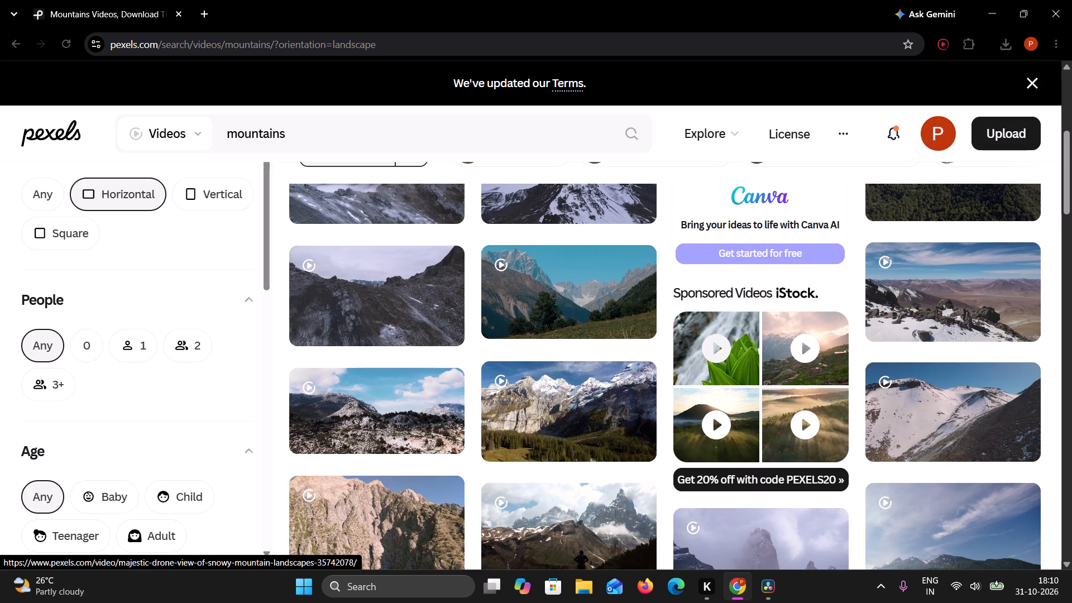
scroll(947, 312, up, 3)
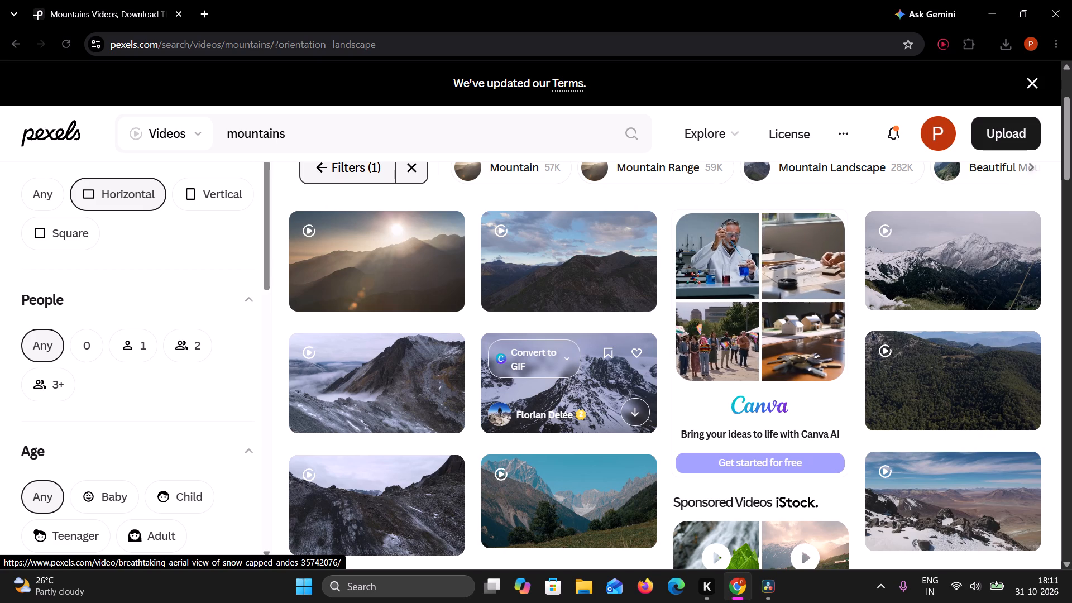
scroll(607, 395, up, 4)
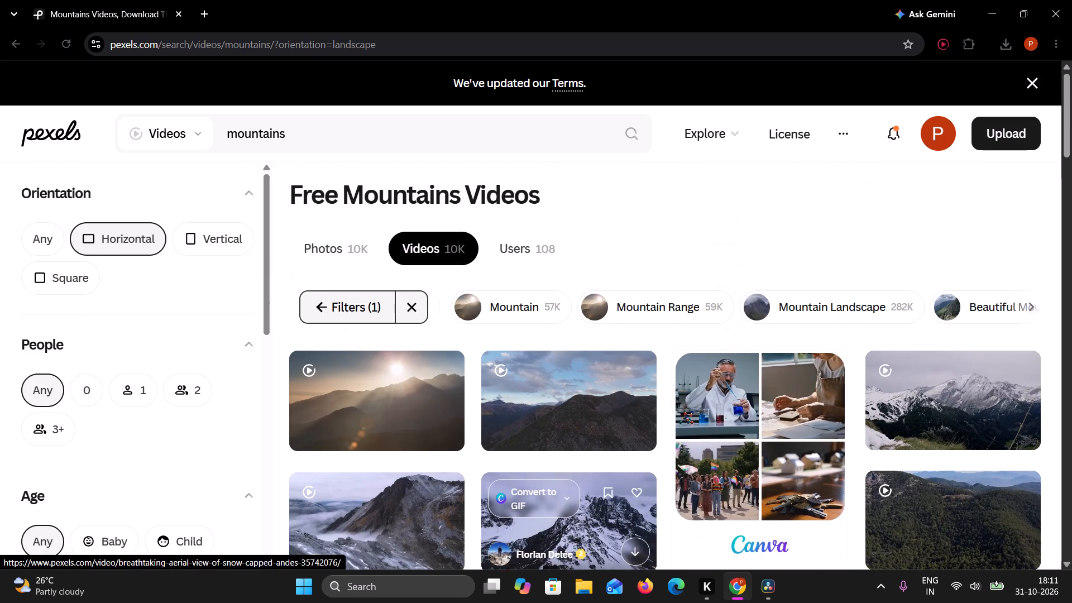
Open the related Mountain Range videos on Pexels and look through the results.
click(671, 310)
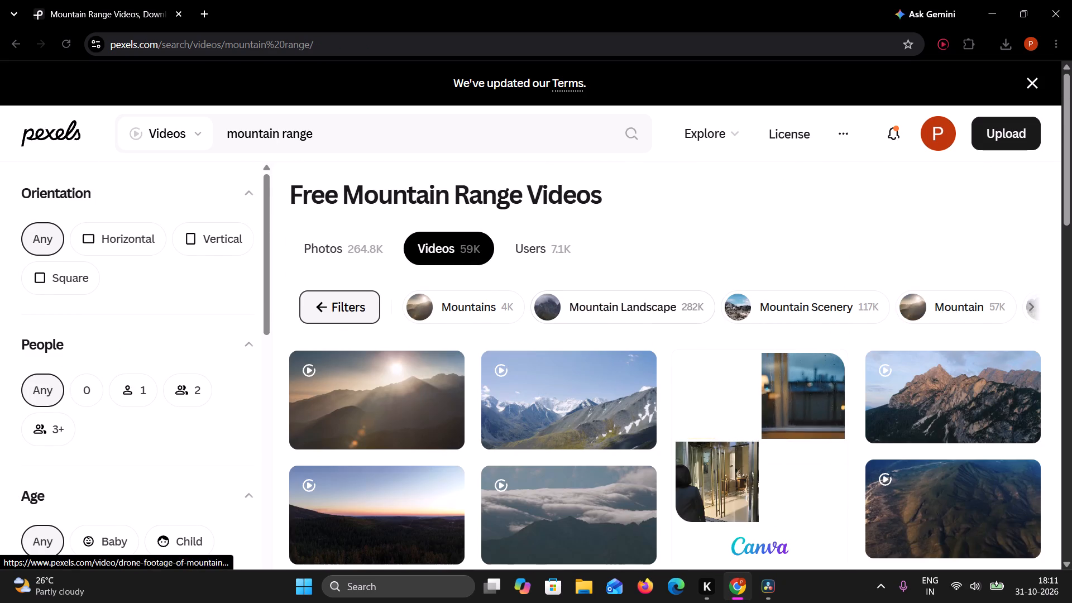
scroll(607, 462, down, 5)
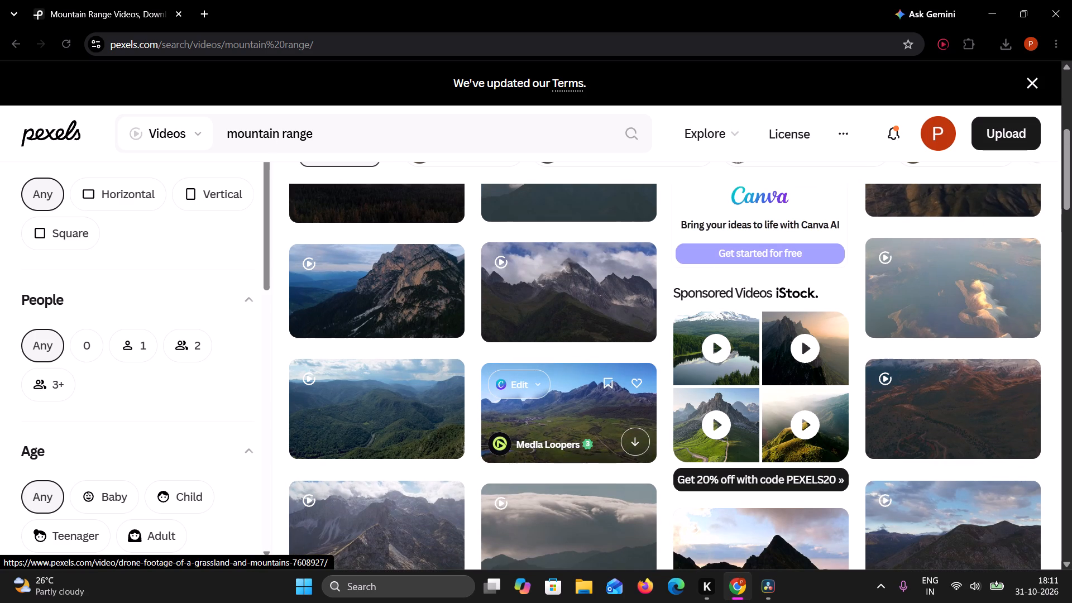
scroll(601, 425, down, 1)
scroll(601, 425, up, 1)
scroll(645, 456, down, 4)
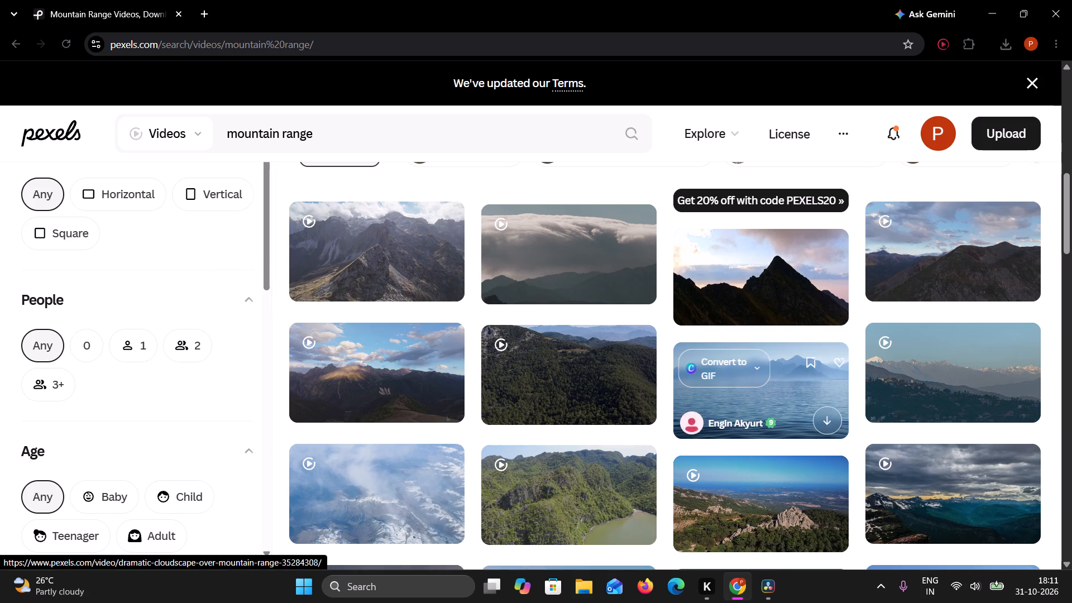
Search Pexels videos for "mountain range india" and look through the results.
click(376, 133)
key(space)
text(india)
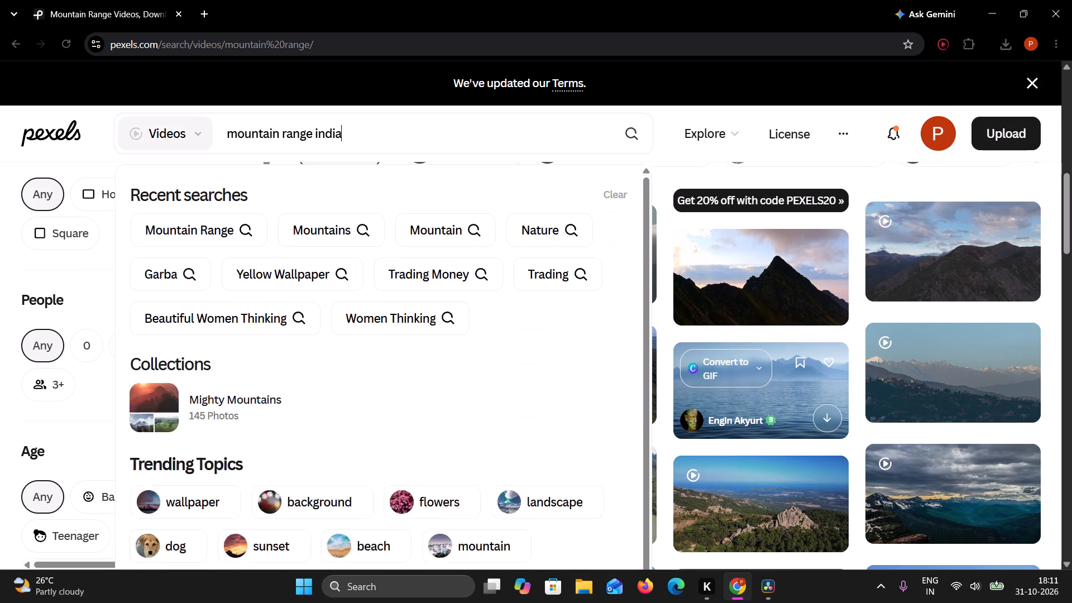
key(Return)
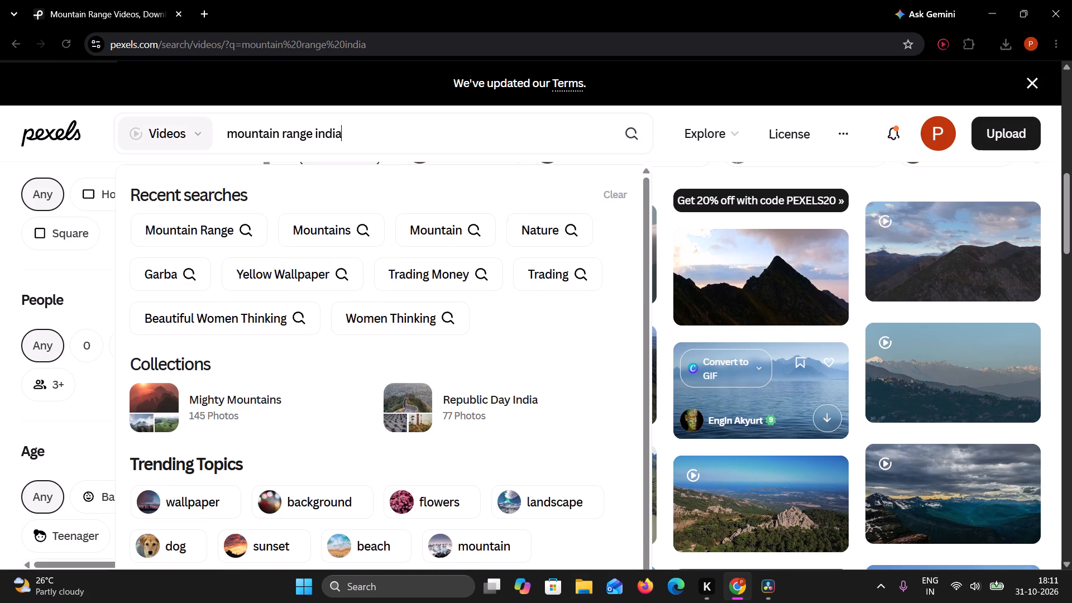
scroll(869, 420, down, 4)
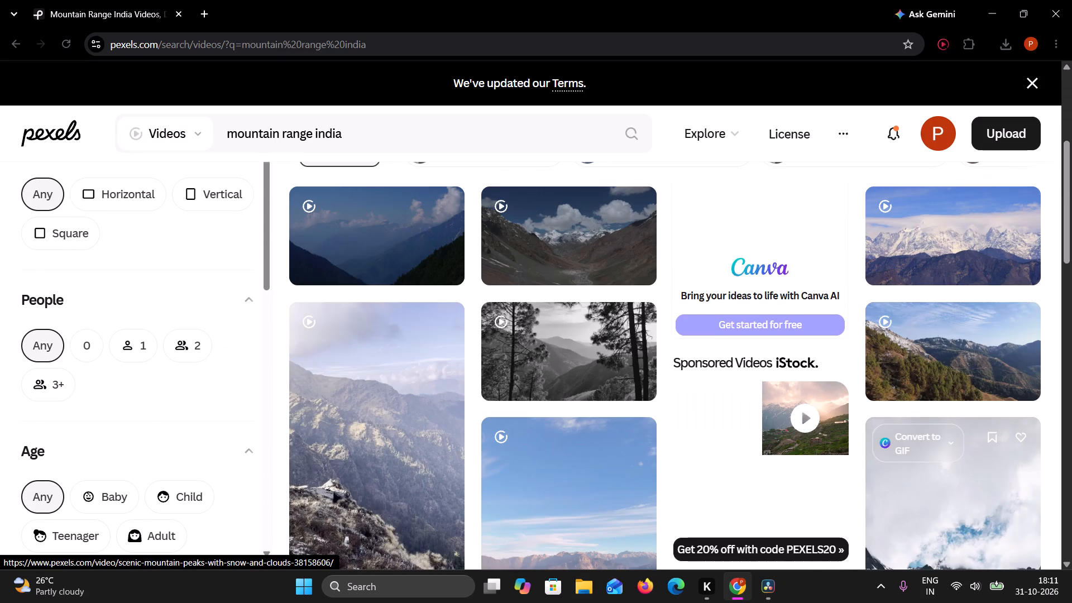
Preview the snow-capped Himalayan mountains video with the pine-covered slope, and close it to return to the results.
click(995, 365)
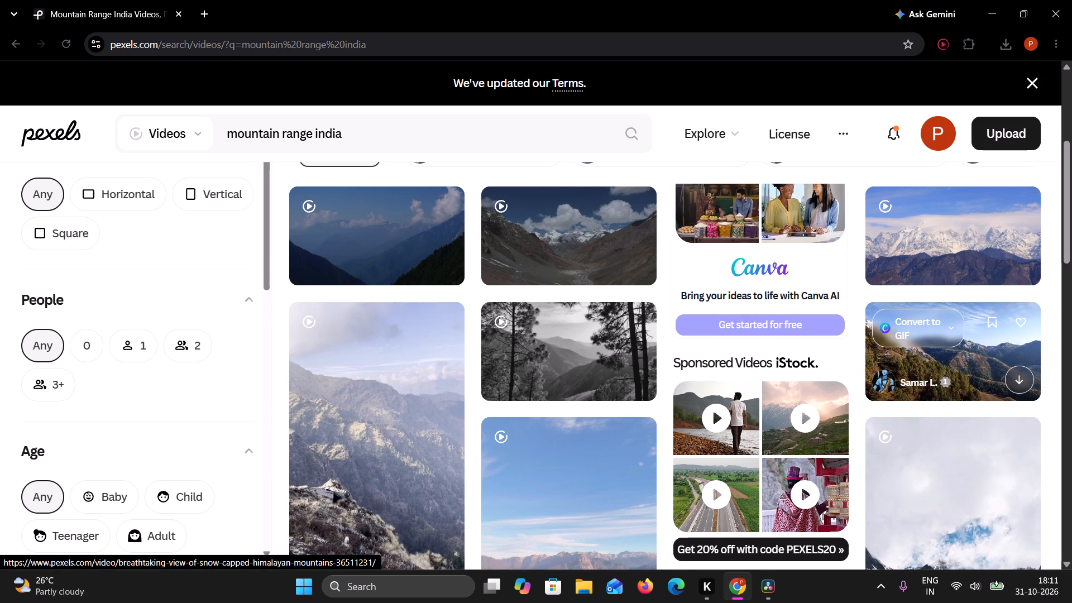
scroll(792, 372, down, 3)
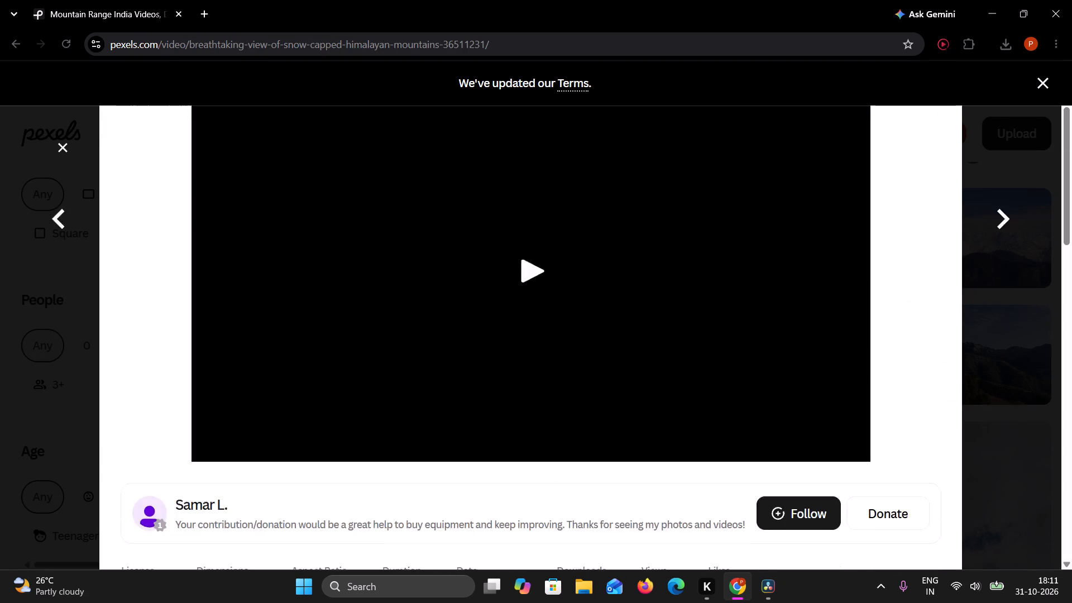
scroll(792, 372, up, 1)
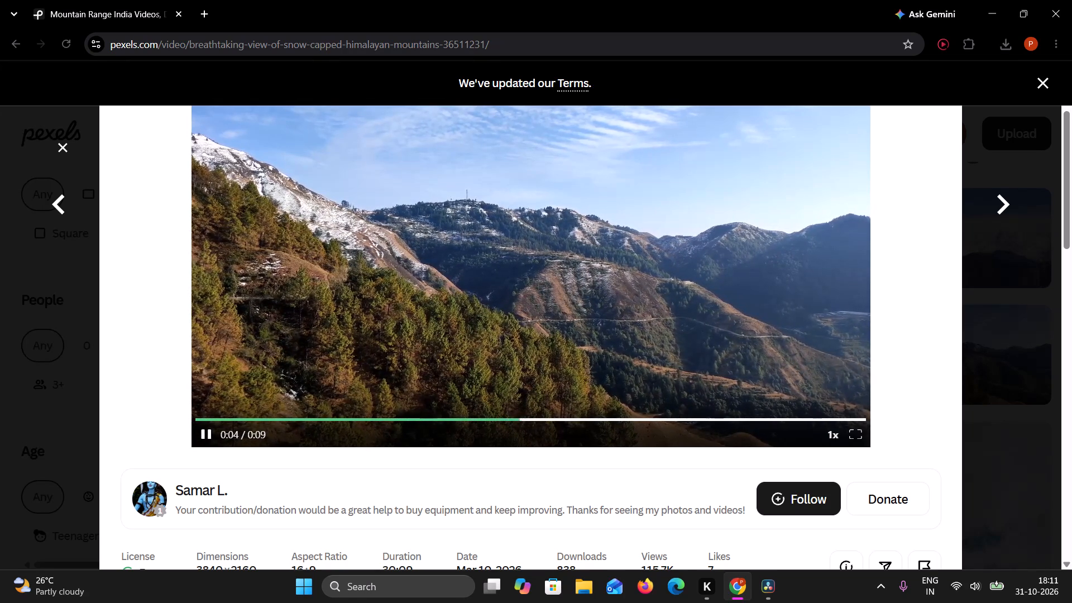
click(1047, 356)
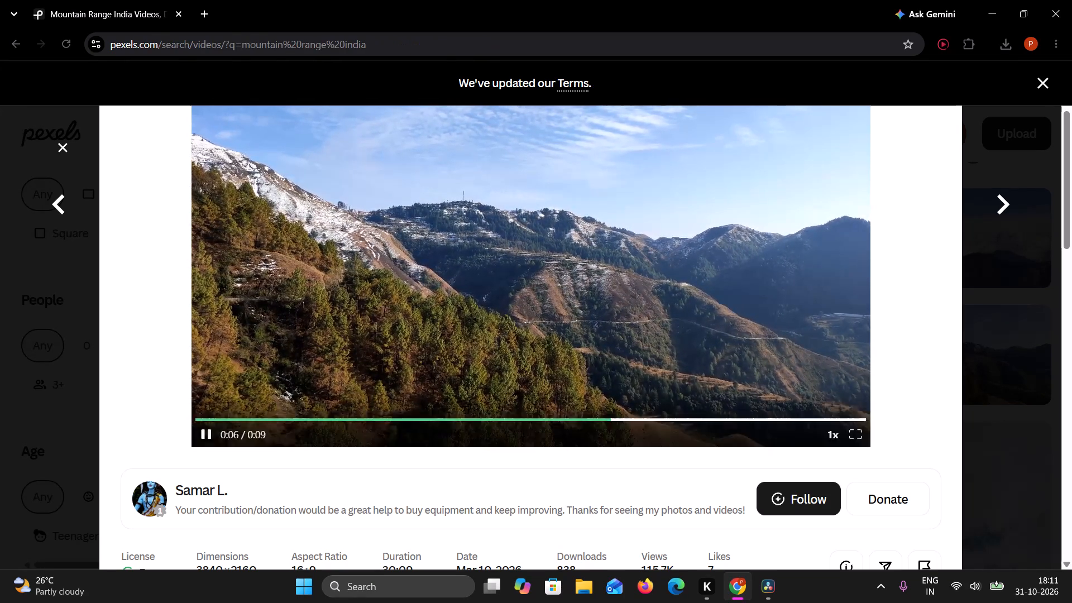
scroll(867, 329, up, 4)
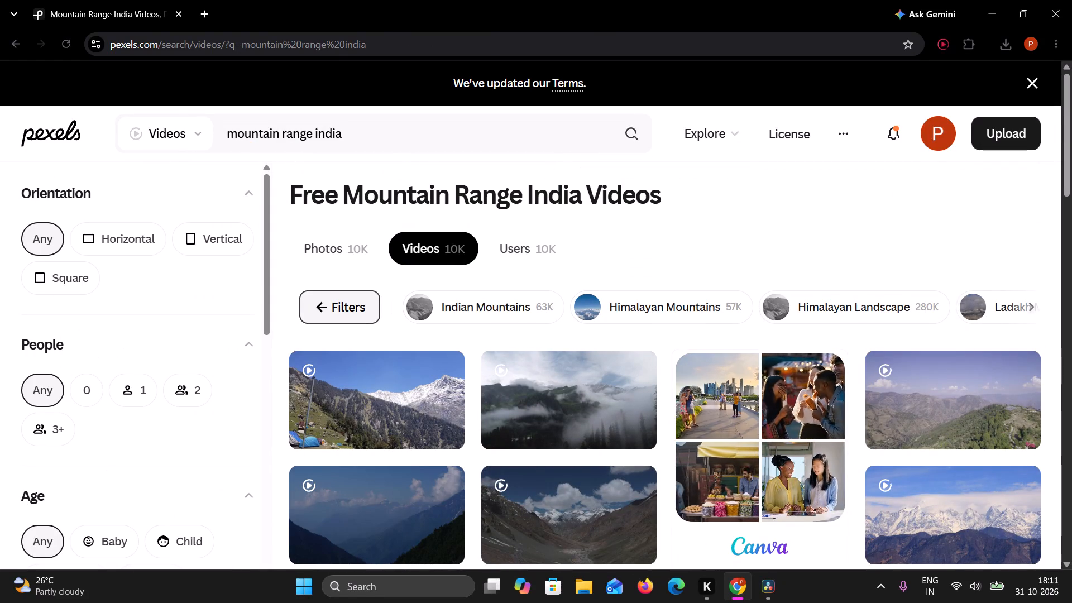
Change the Pexels video search to "mountains".
drag(286, 136, 376, 133)
key(BackSpace)
key(BackSpace)
key(BackSpace)
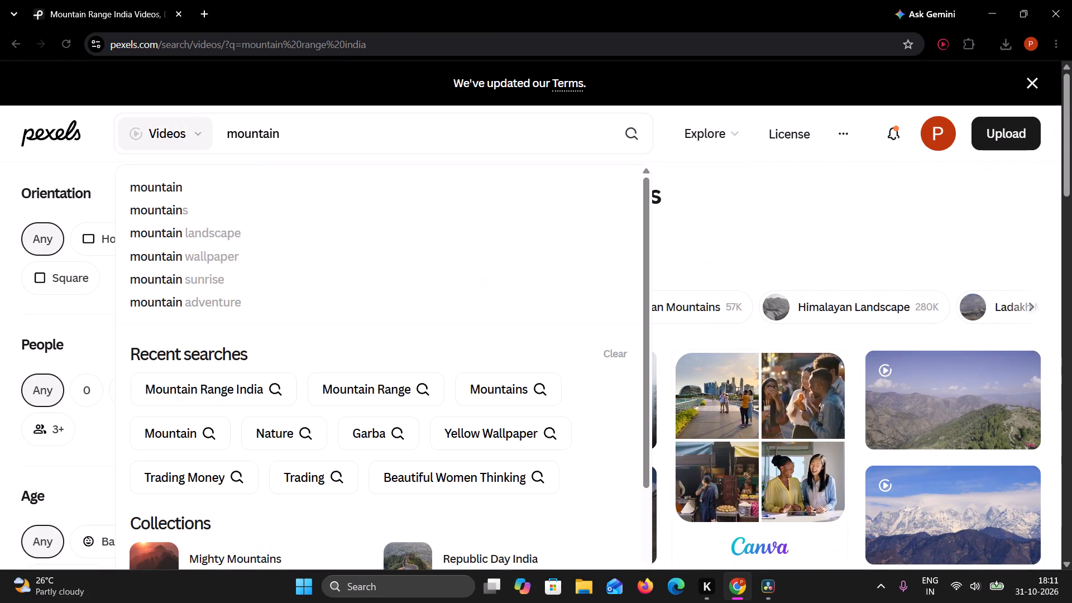
key(s)
key(Return)
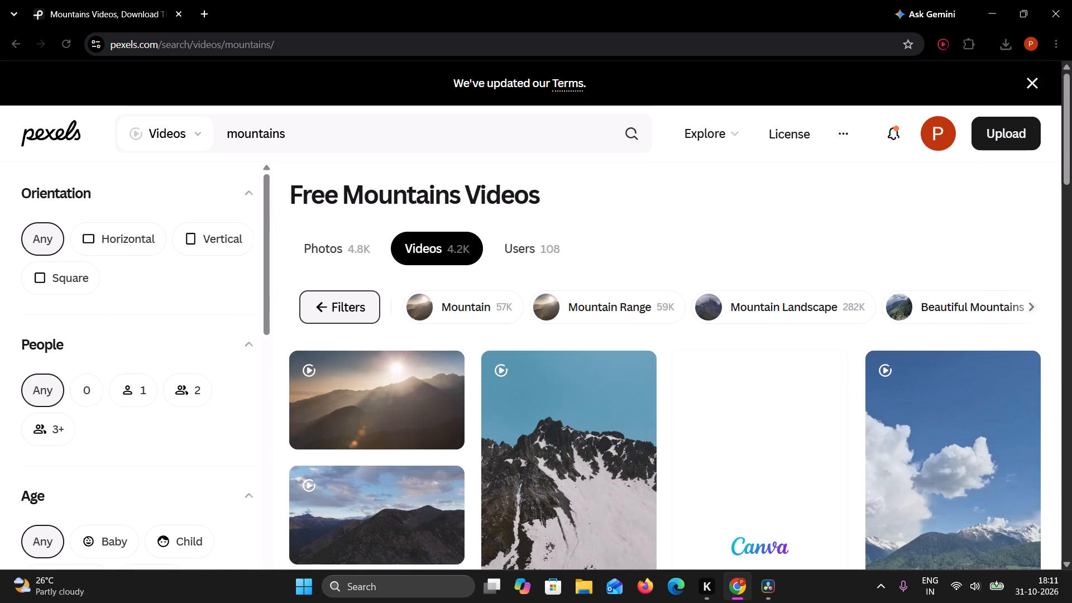
Examine the mountains video results for a landscape clip suitable for the timeline.
scroll(647, 396, down, 11)
scroll(647, 396, up, 1)
scroll(647, 396, down, 1)
scroll(647, 396, up, 1)
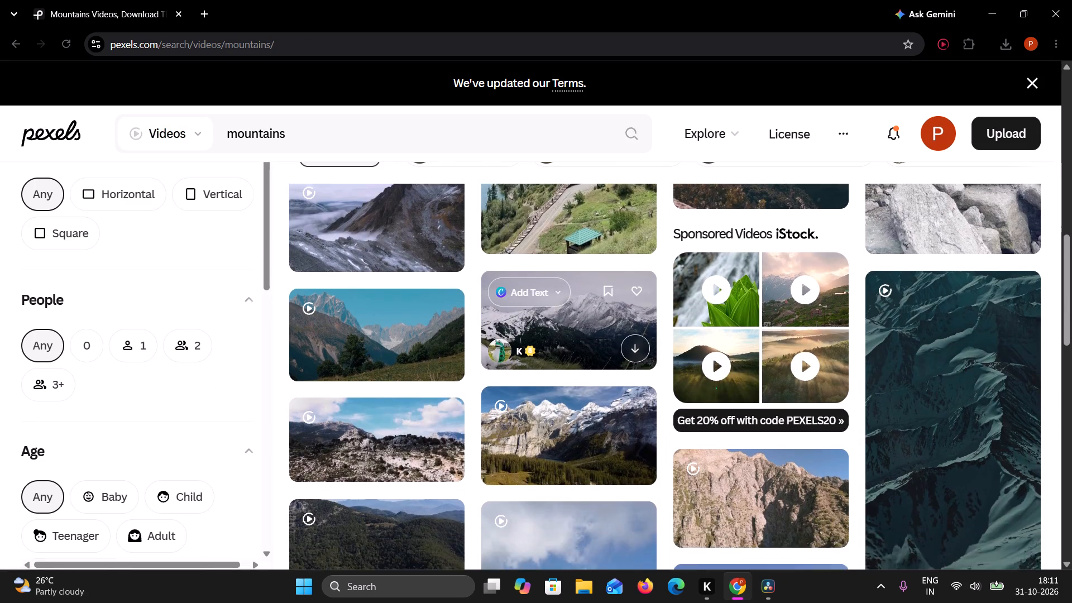
scroll(587, 464, down, 5)
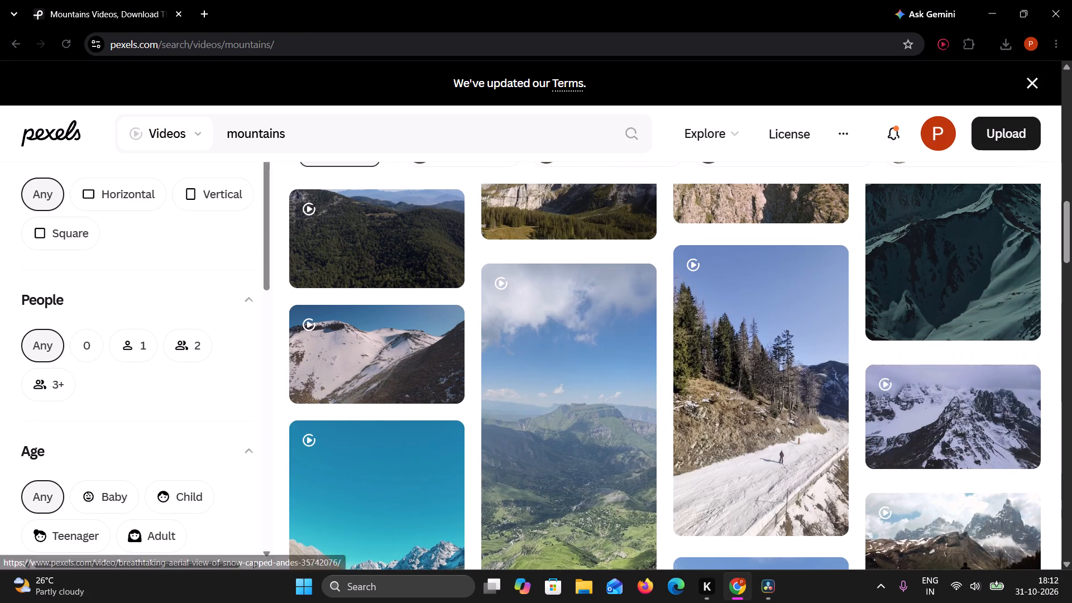
scroll(836, 408, down, 2)
scroll(836, 408, up, 1)
scroll(836, 408, down, 6)
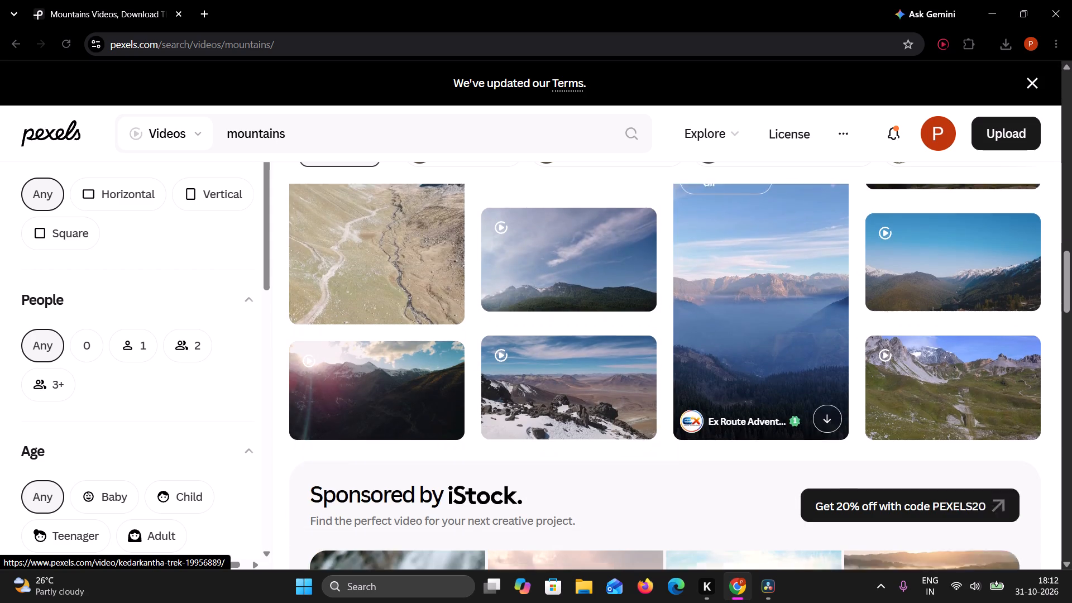
scroll(953, 381, down, 7)
scroll(953, 381, up, 1)
scroll(953, 381, down, 4)
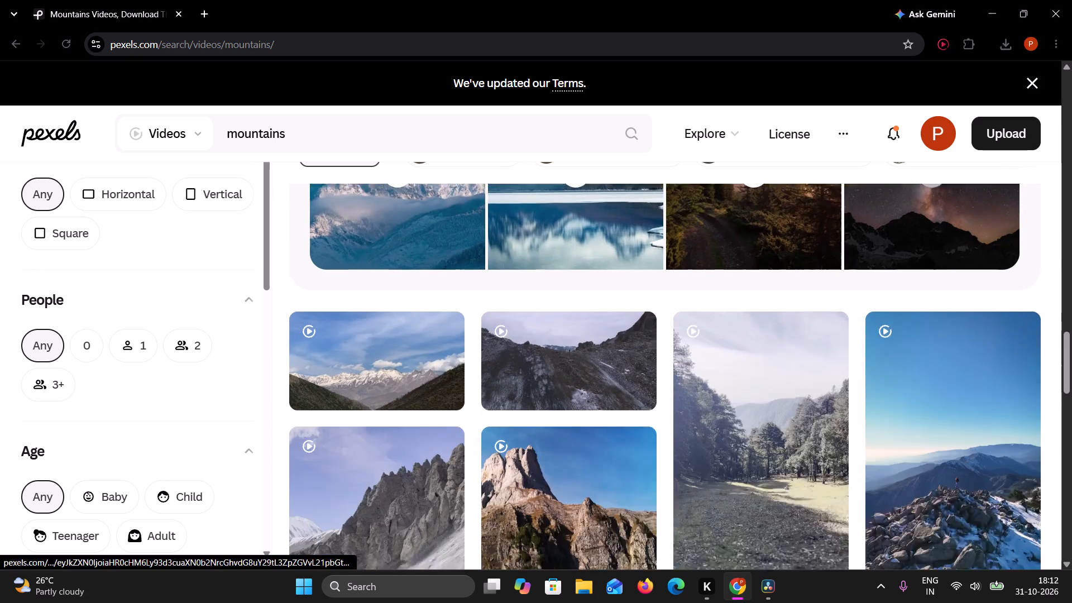
scroll(953, 381, down, 17)
scroll(953, 381, up, 13)
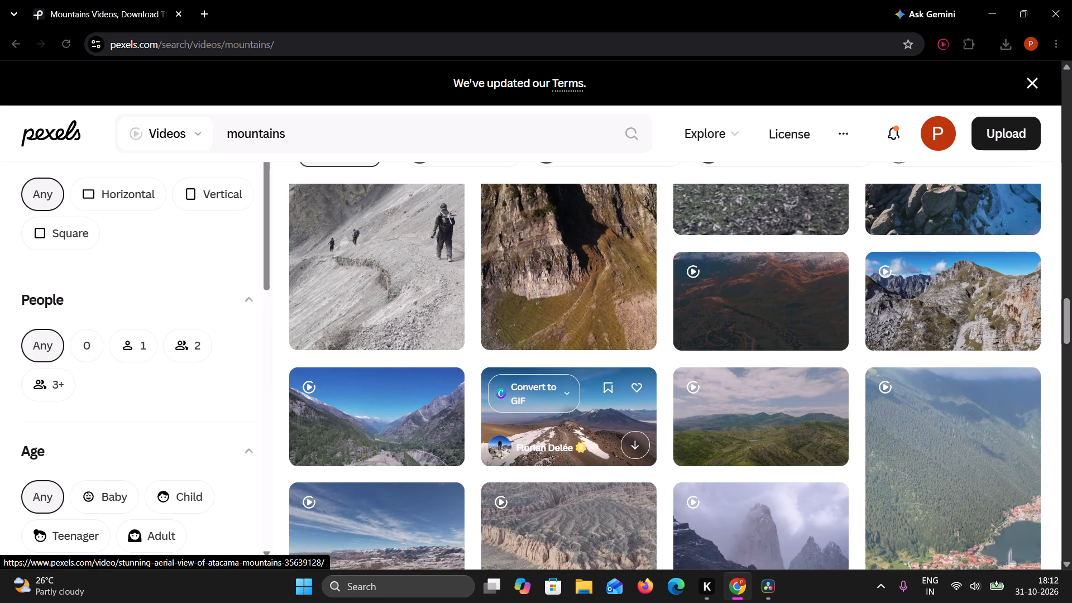
Download the aerial Atacama mountains video with the snow-streaked rocky ridge, and return to DaVinci Resolve.
click(633, 448)
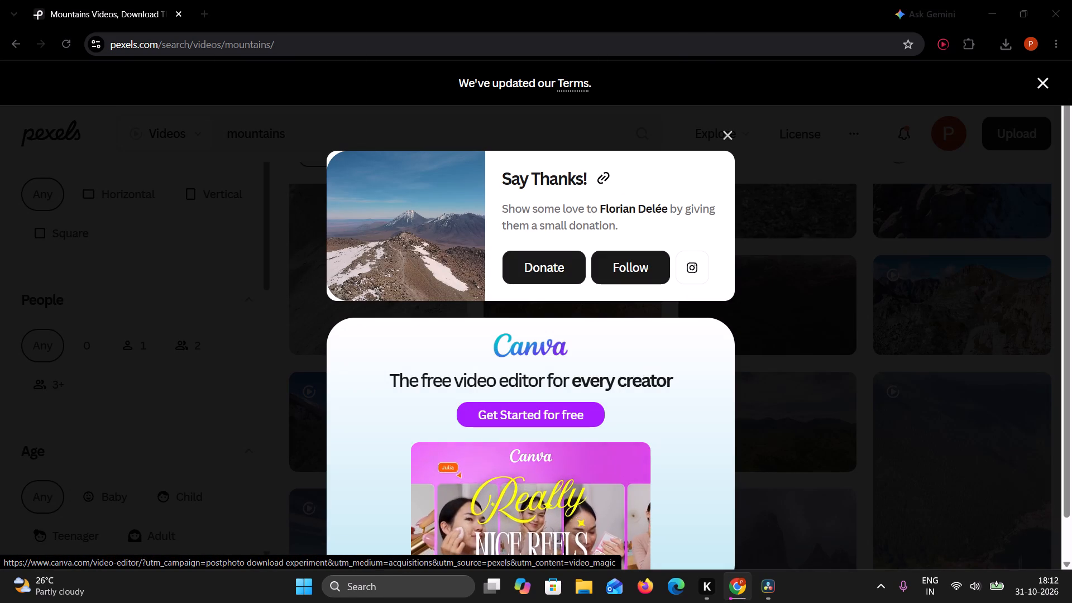
click(591, 476)
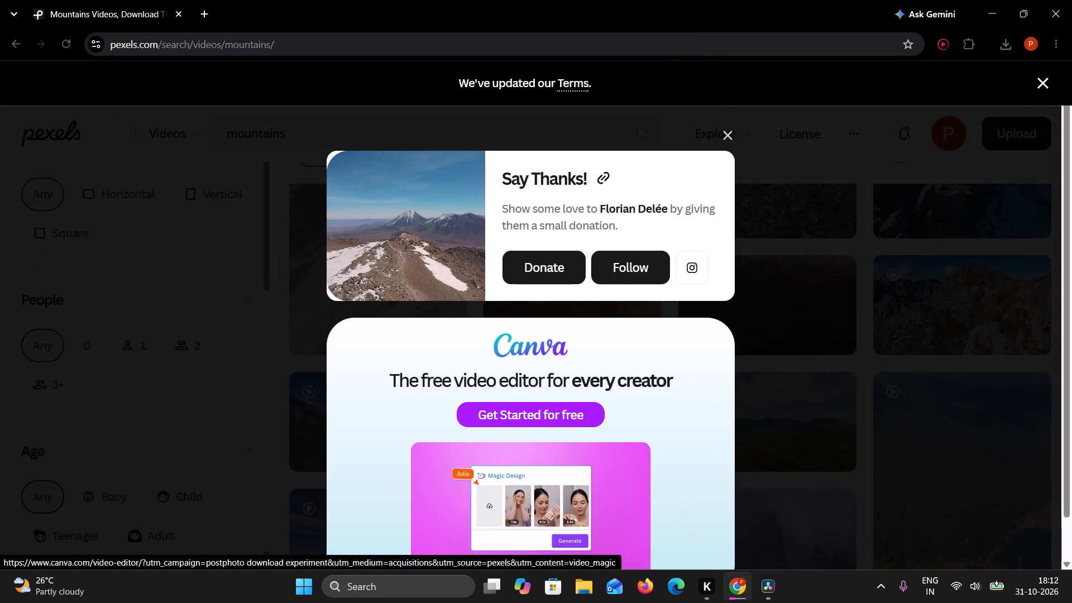
click(770, 587)
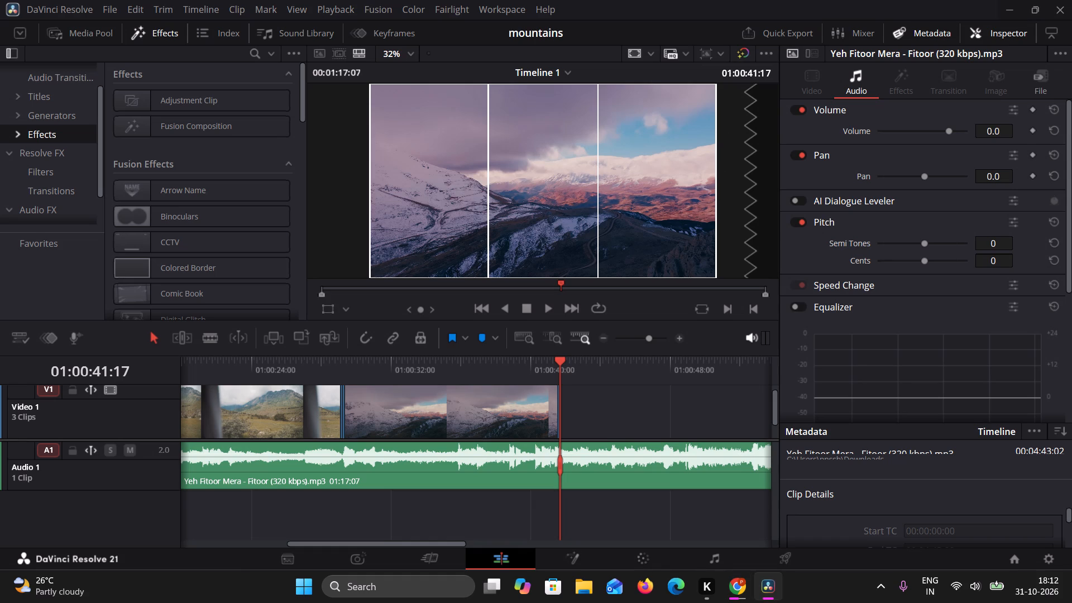
Import the downloaded video 15103803_3840_2160_60fps from the Downloads folder into the Master bin.
click(84, 36)
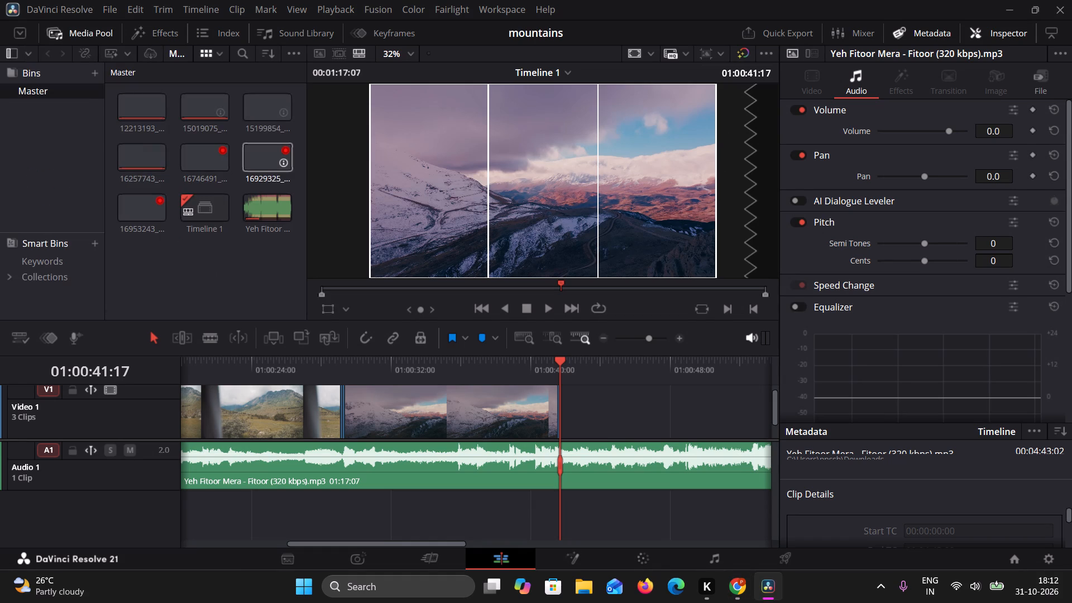
right_click(99, 29)
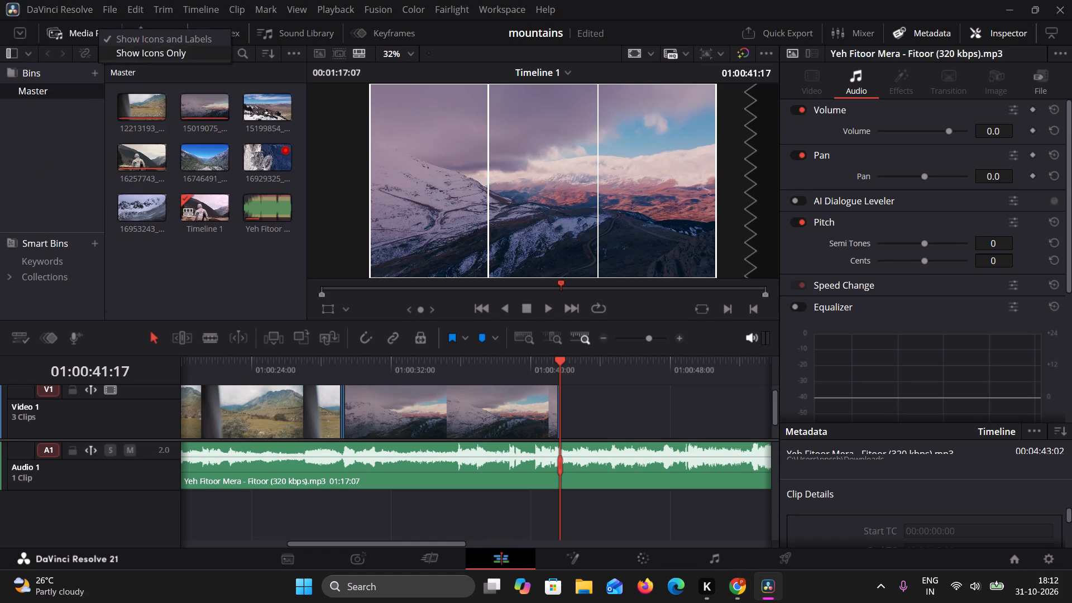
click(196, 79)
click(116, 15)
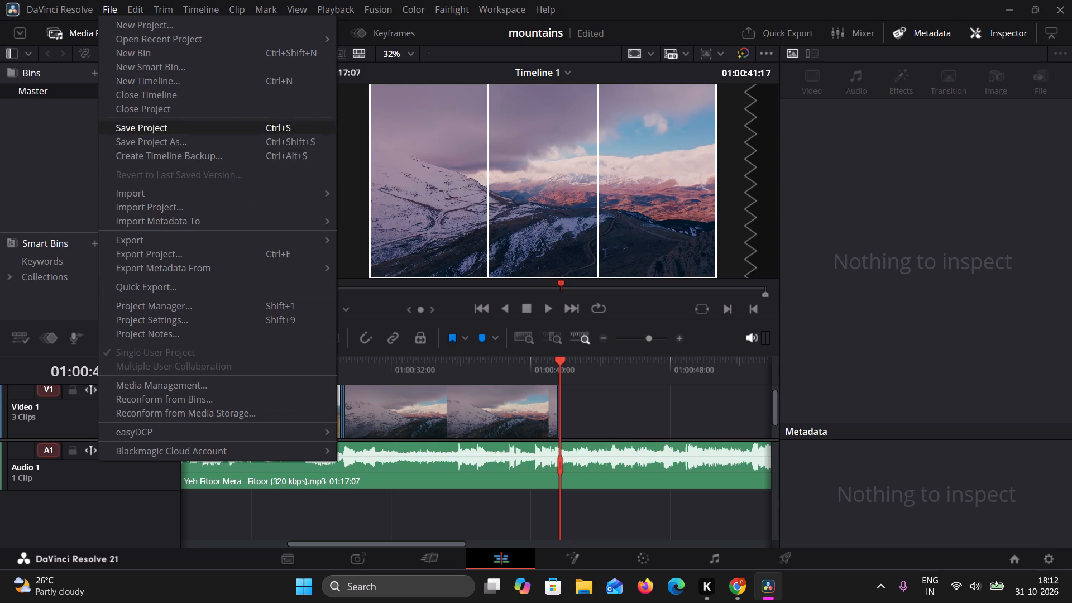
click(177, 190)
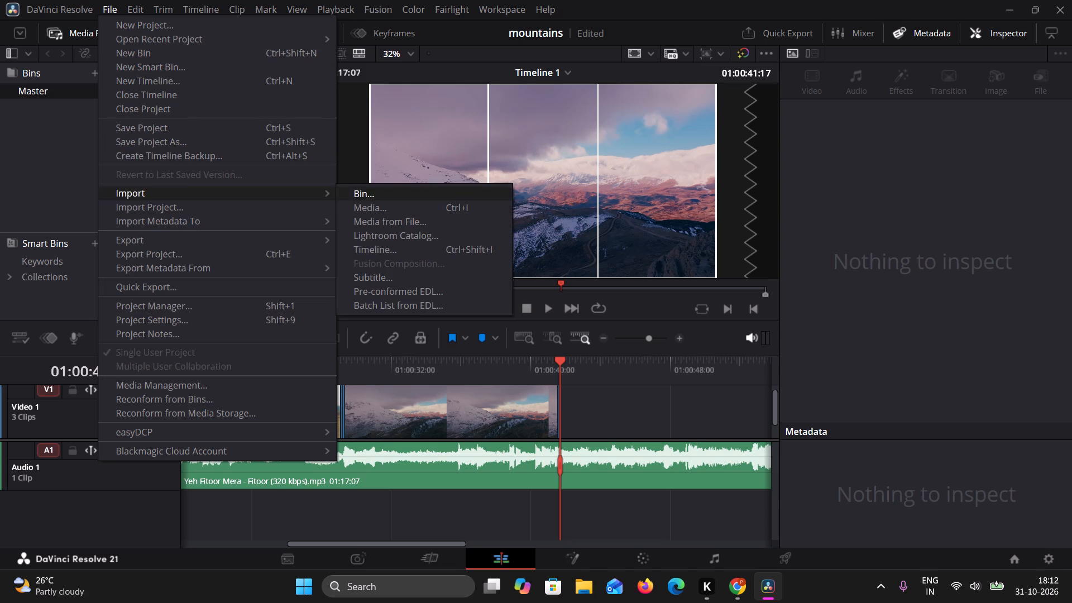
click(379, 212)
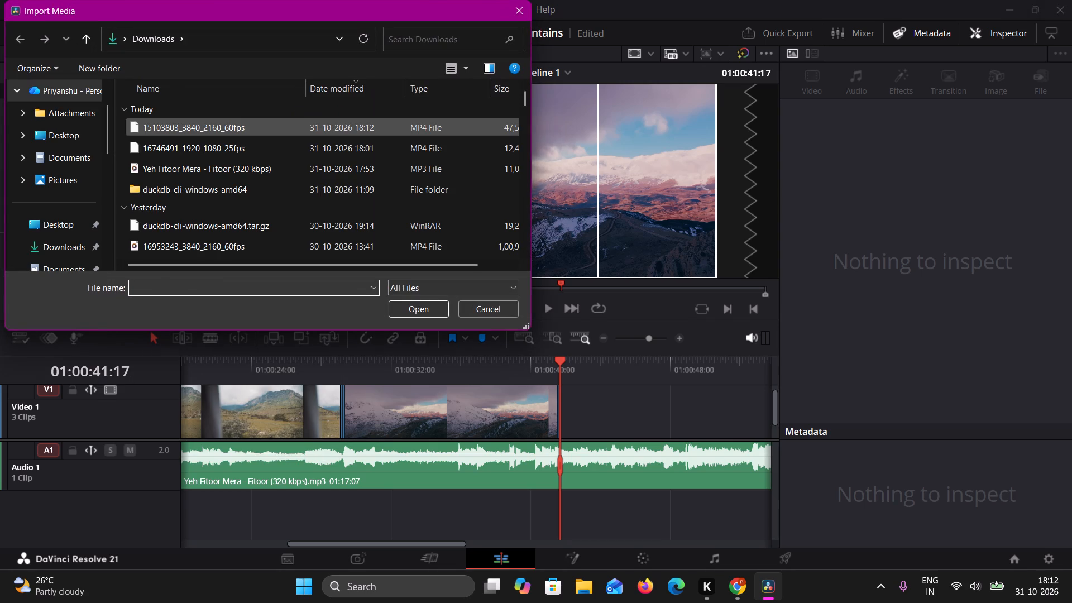
click(173, 132)
click(409, 313)
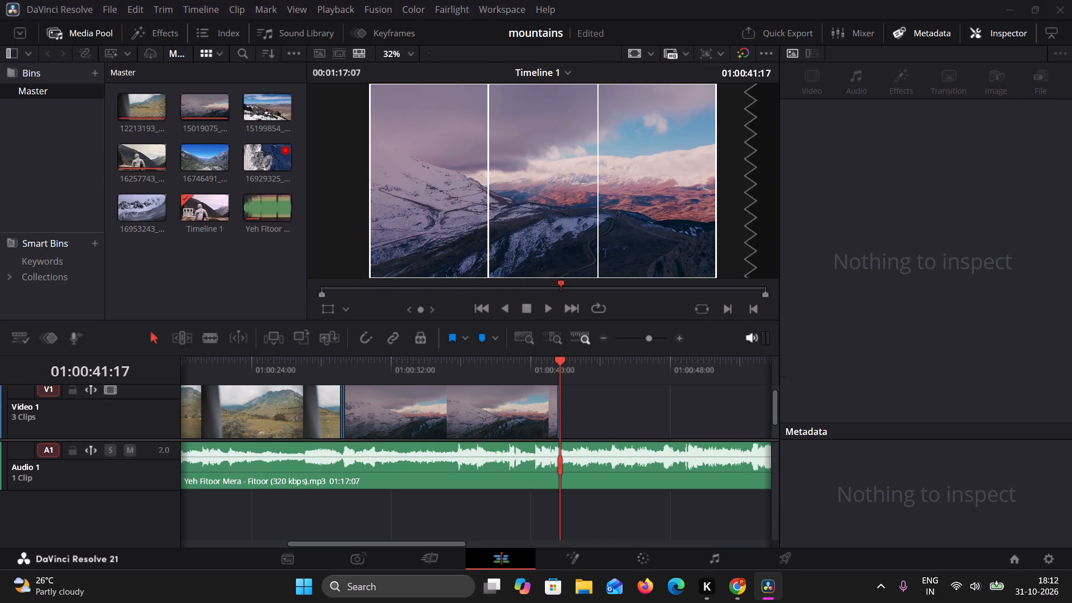
Add the 15103803 clip to Video 1 just after the purple-sky mountain clip at about 01:00:41, and play it through.
drag(258, 116, 567, 409)
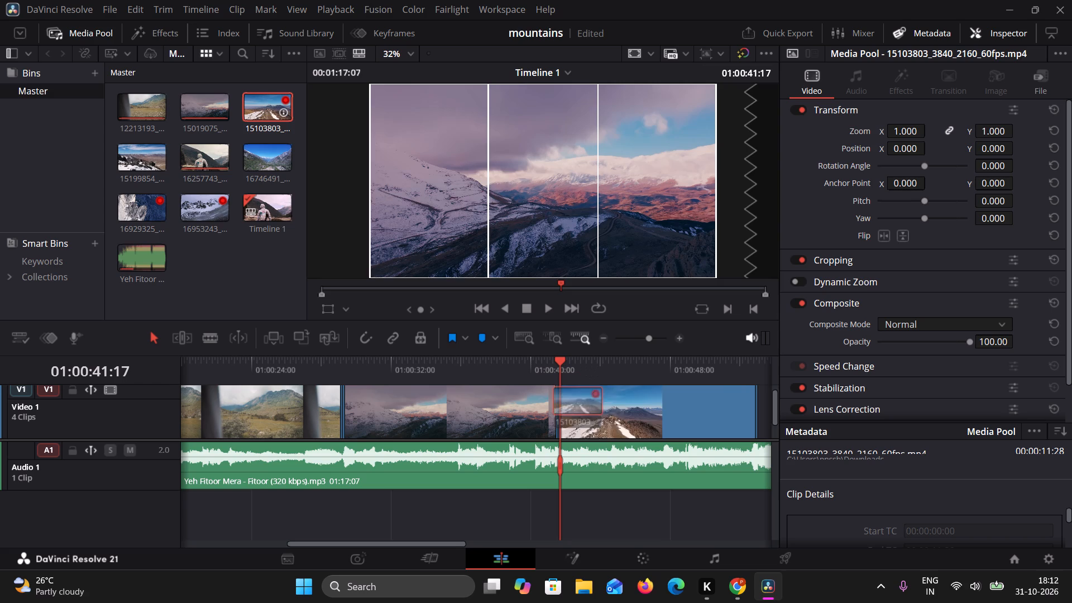
drag(567, 409, 564, 413)
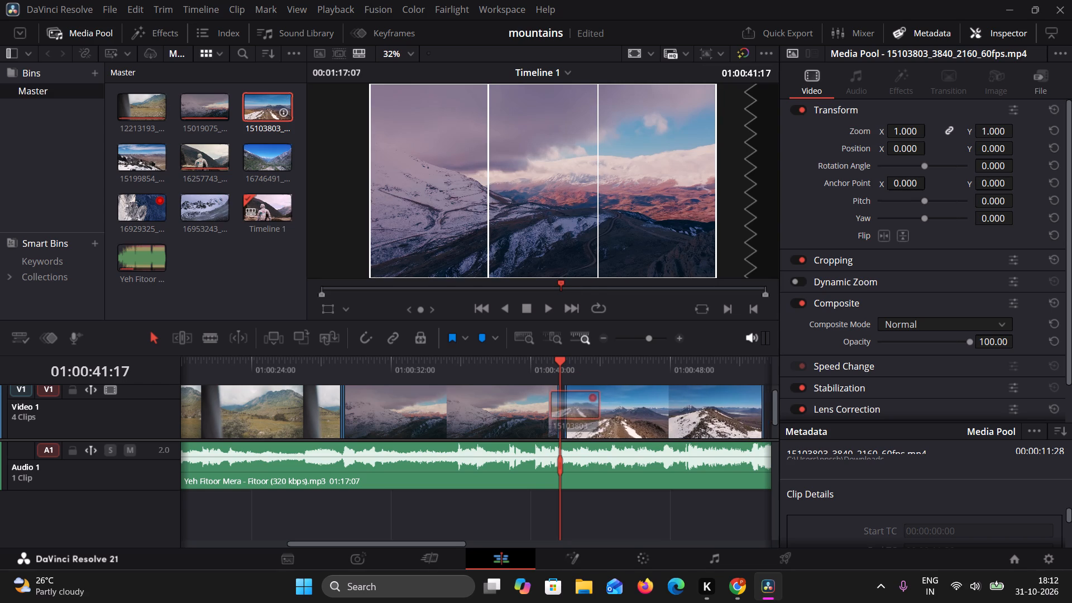
drag(564, 413, 562, 413)
click(545, 310)
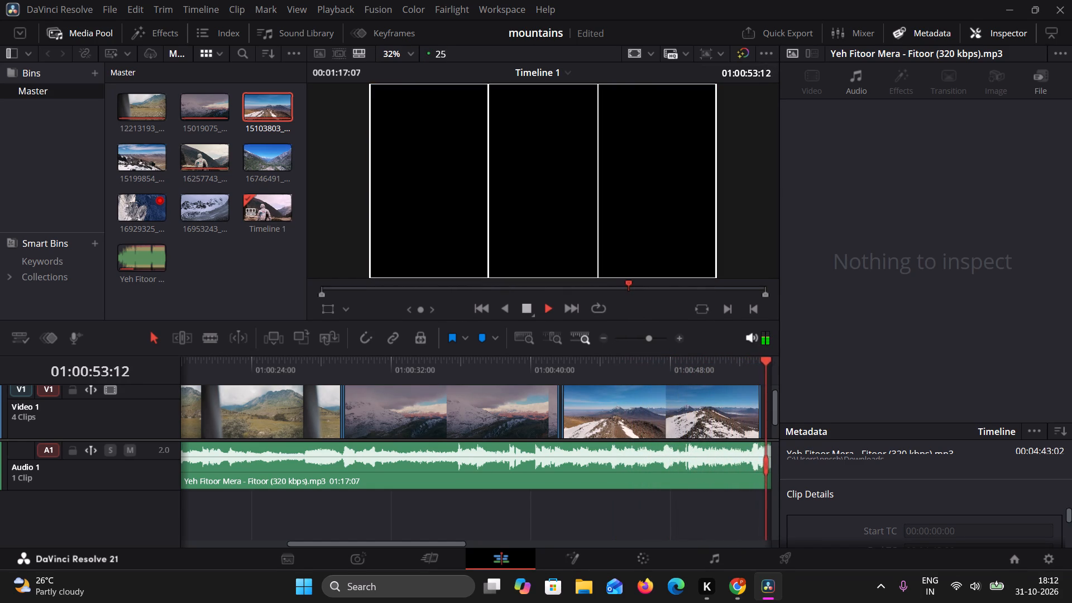
click(527, 305)
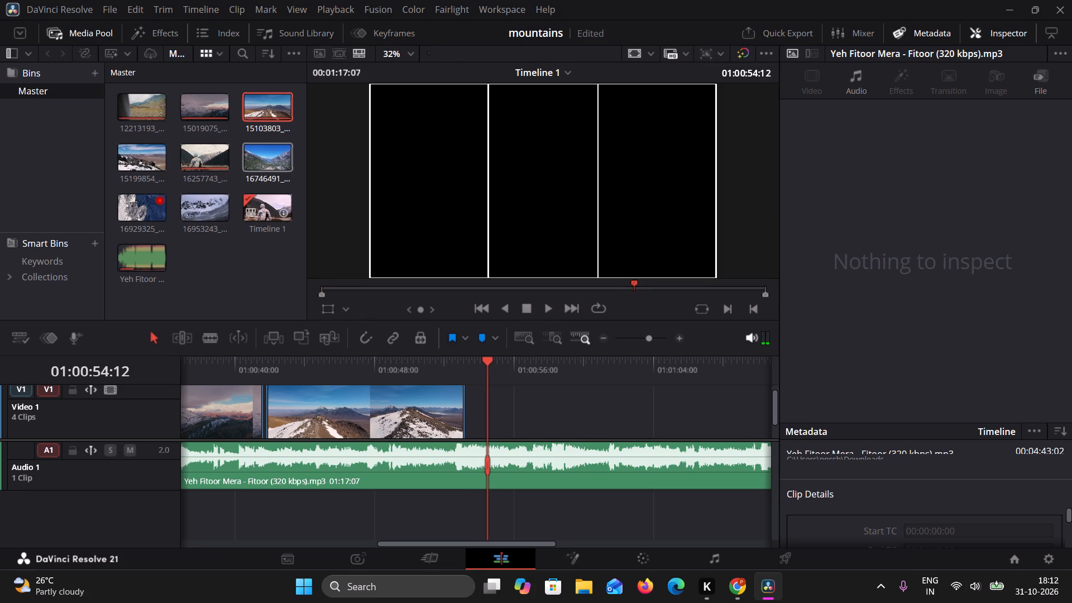
Add the 16746491 valley clip to Video 1 directly after the 15103803 clip, and play it through.
drag(265, 168, 486, 423)
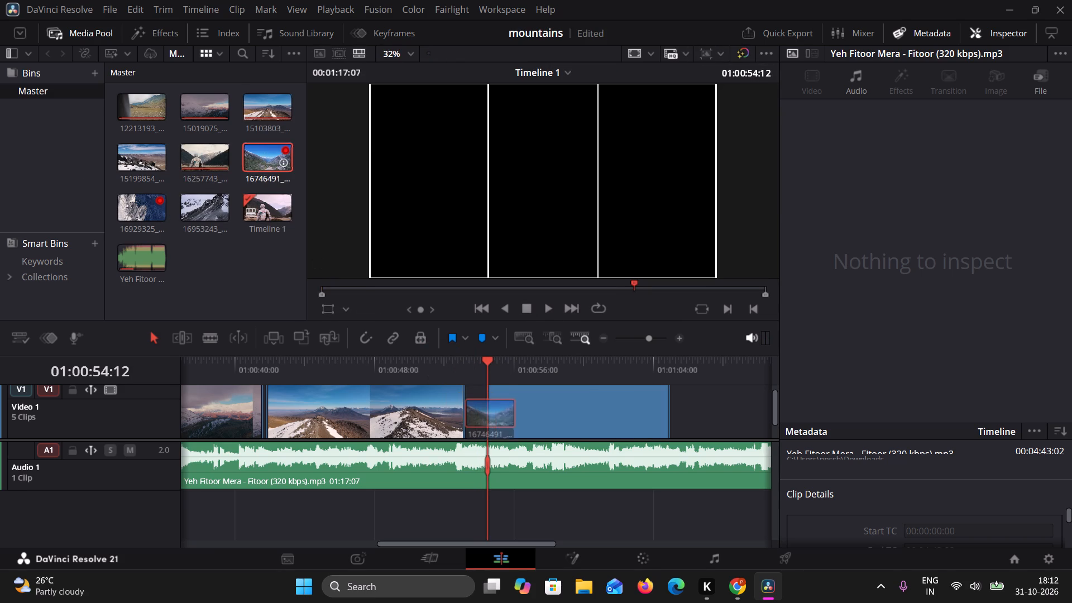
drag(486, 423, 465, 424)
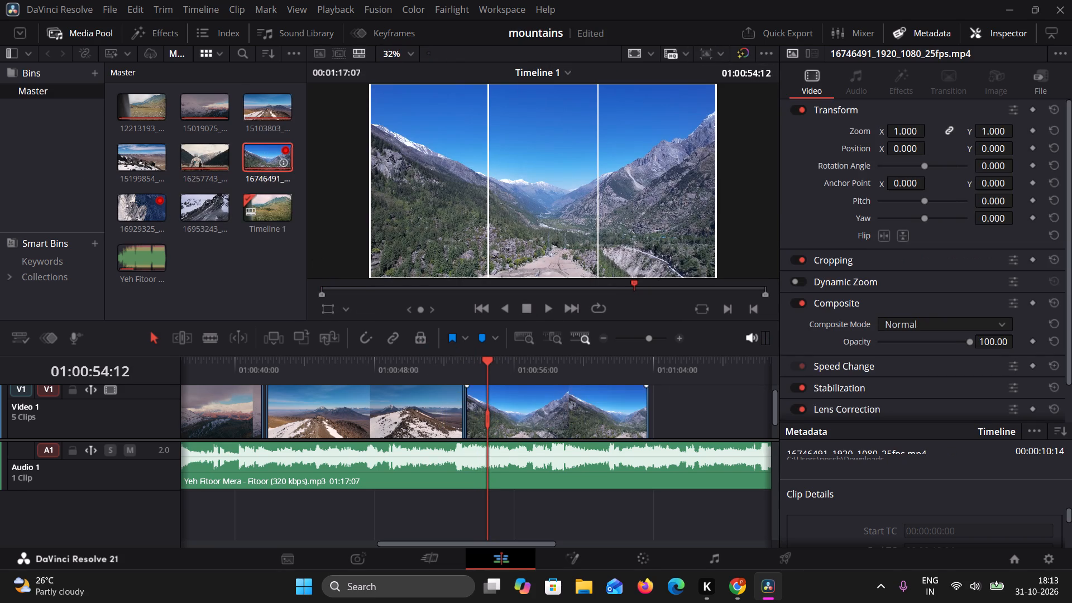
click(545, 315)
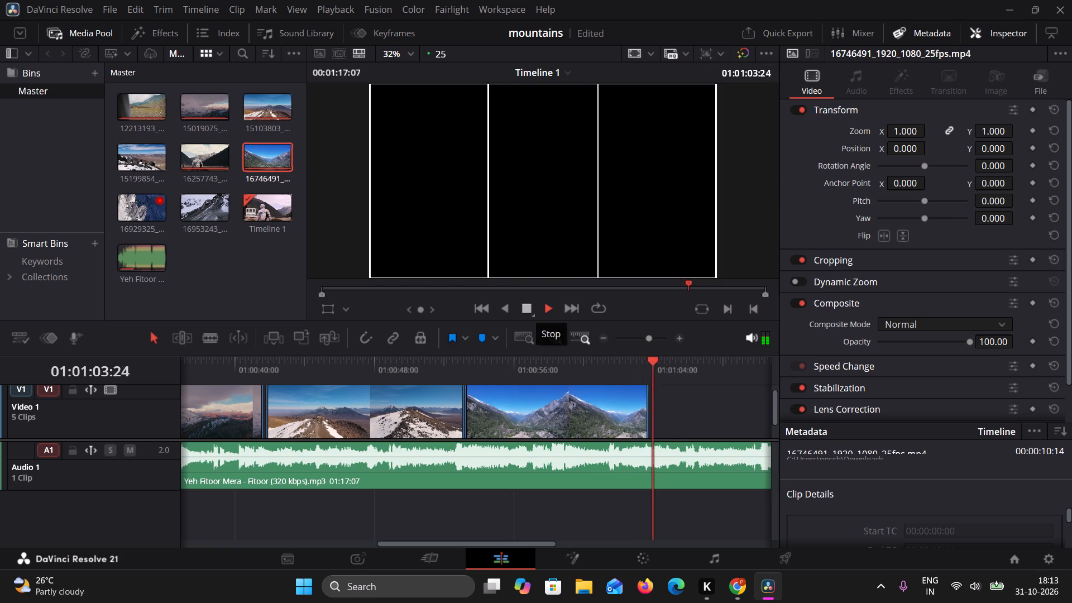
click(530, 305)
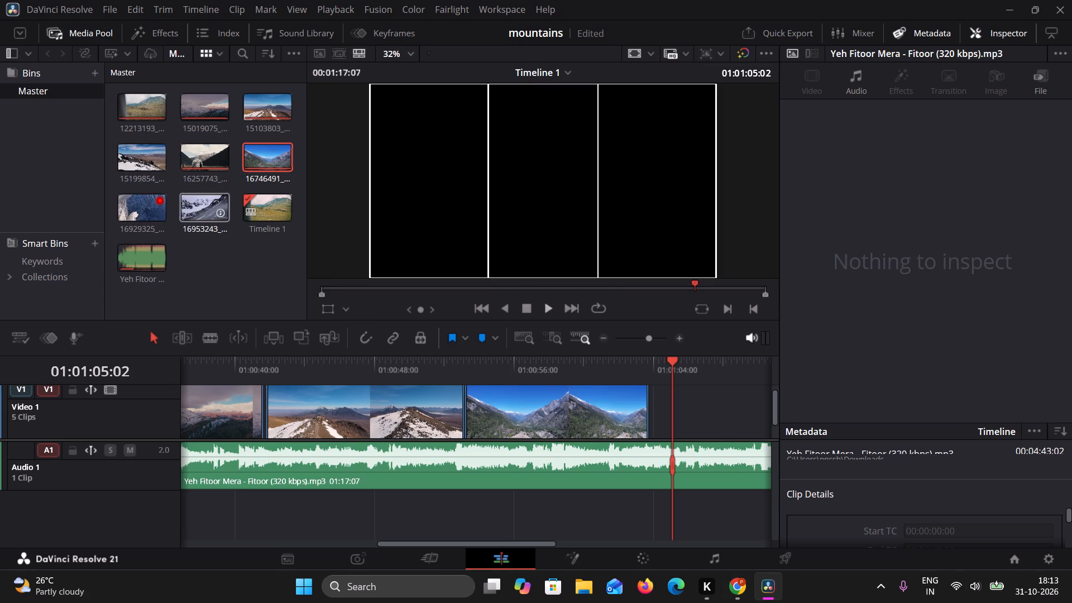
Place the 16953243 snowy ridge clip on Video 1 after the valley clip, starting at about 01:01:05, and play it.
drag(201, 218, 621, 438)
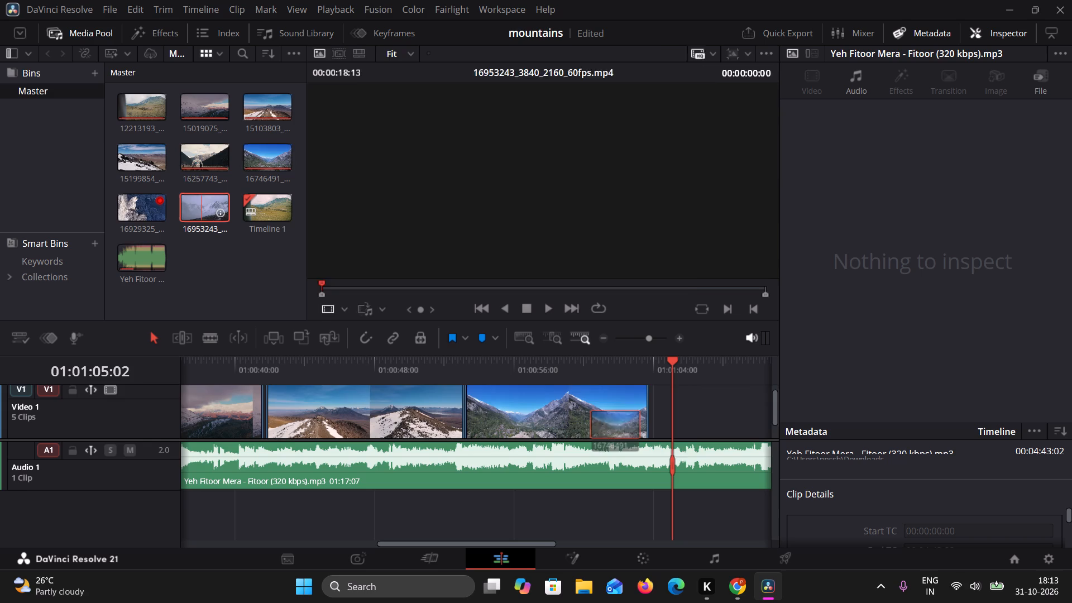
drag(621, 438, 674, 428)
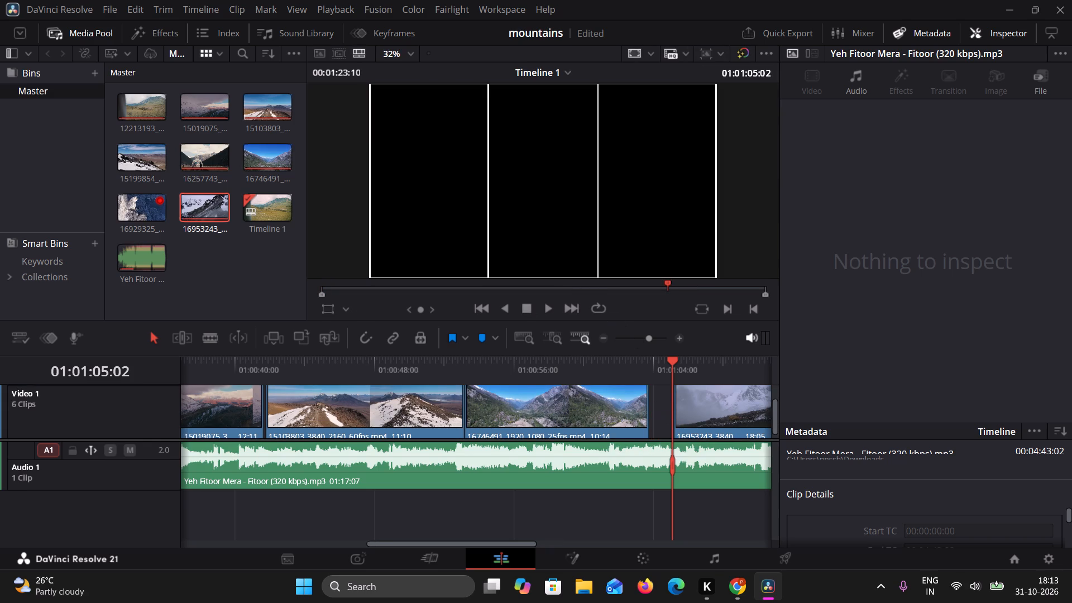
click(544, 306)
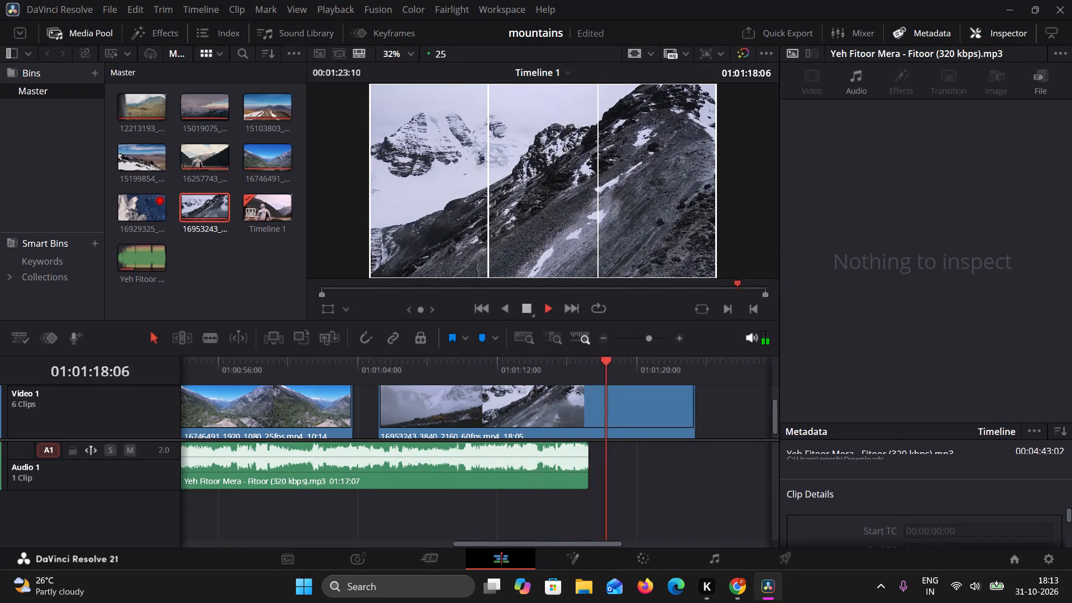
click(525, 309)
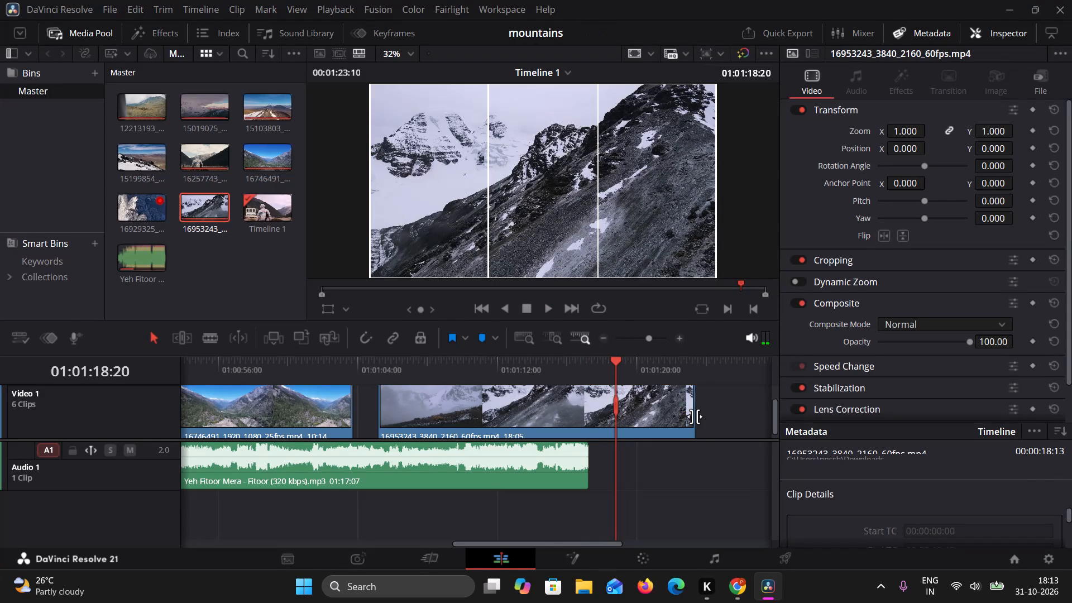
Trim the end of the 16953243 clip to a 13:08 length and butt it against the valley clip, keeping the valley clip at 10:14.
drag(695, 417, 610, 415)
drag(538, 404, 506, 405)
drag(545, 412, 548, 412)
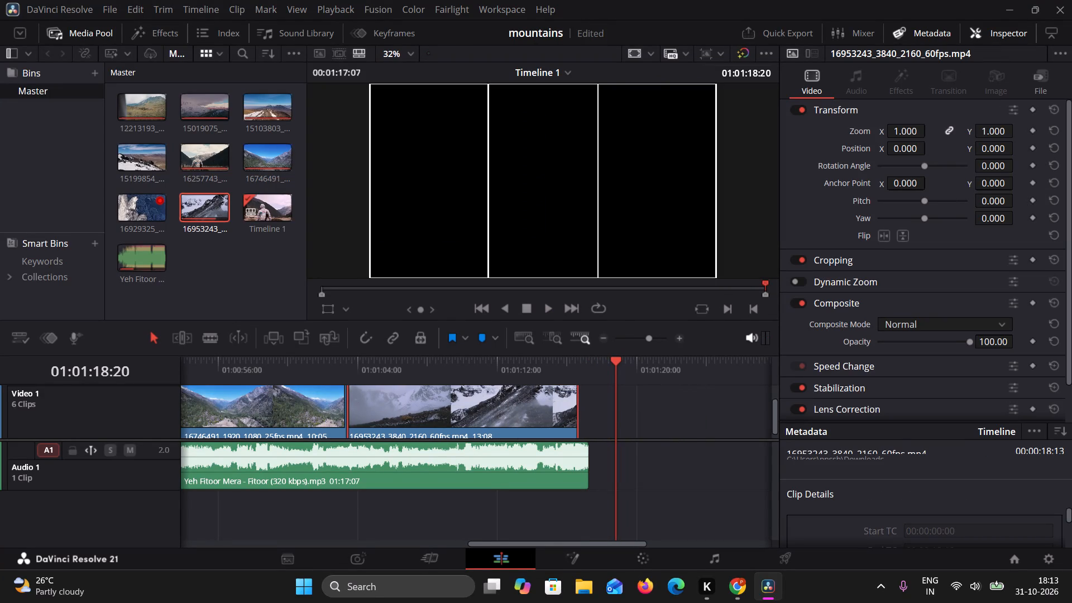
drag(548, 412, 553, 410)
drag(345, 404, 354, 407)
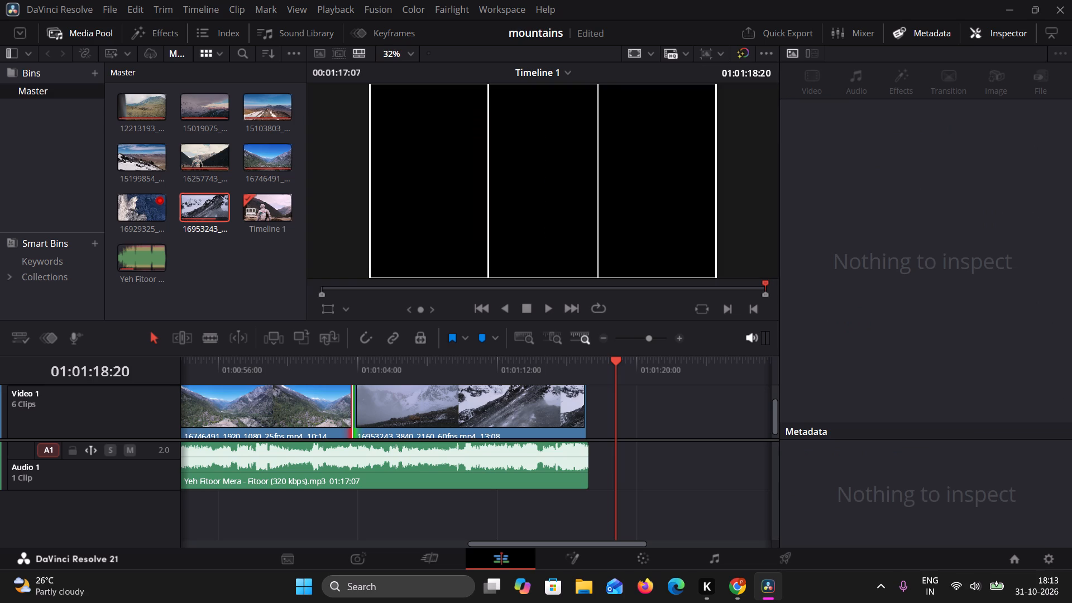
Play the timeline from the start, extend the 15019075 clip's end to a 12:14 length to meet the 15103803 clip, and replay the join.
drag(615, 364, 0, 335)
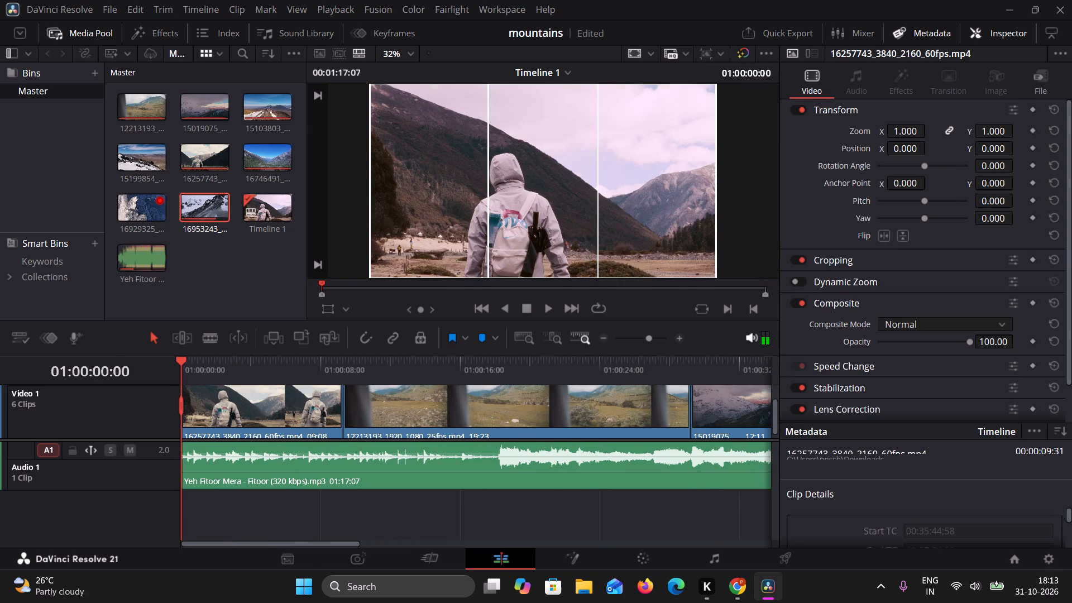
click(549, 313)
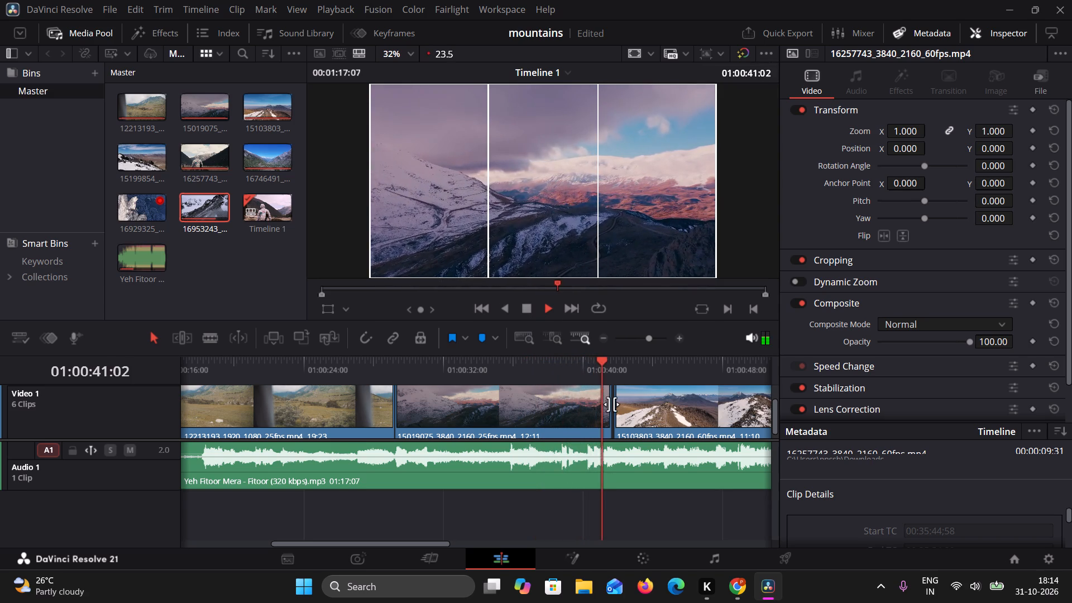
click(611, 404)
drag(634, 360, 599, 360)
click(547, 309)
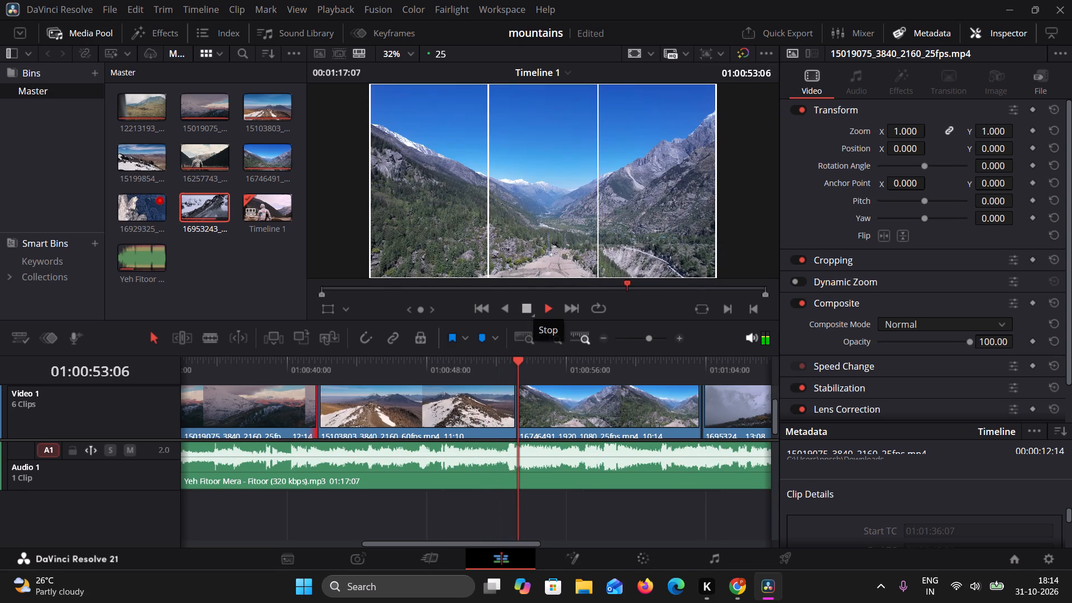
click(530, 308)
Open the 16746491 valley clip for color grading and raise its contrast to 1.066.
click(608, 410)
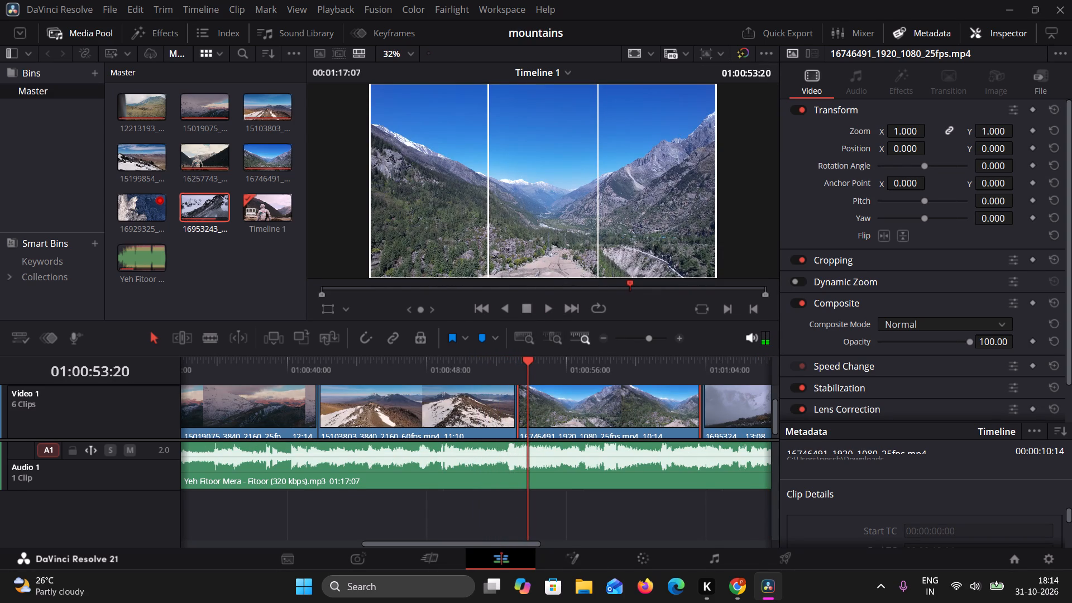
click(637, 563)
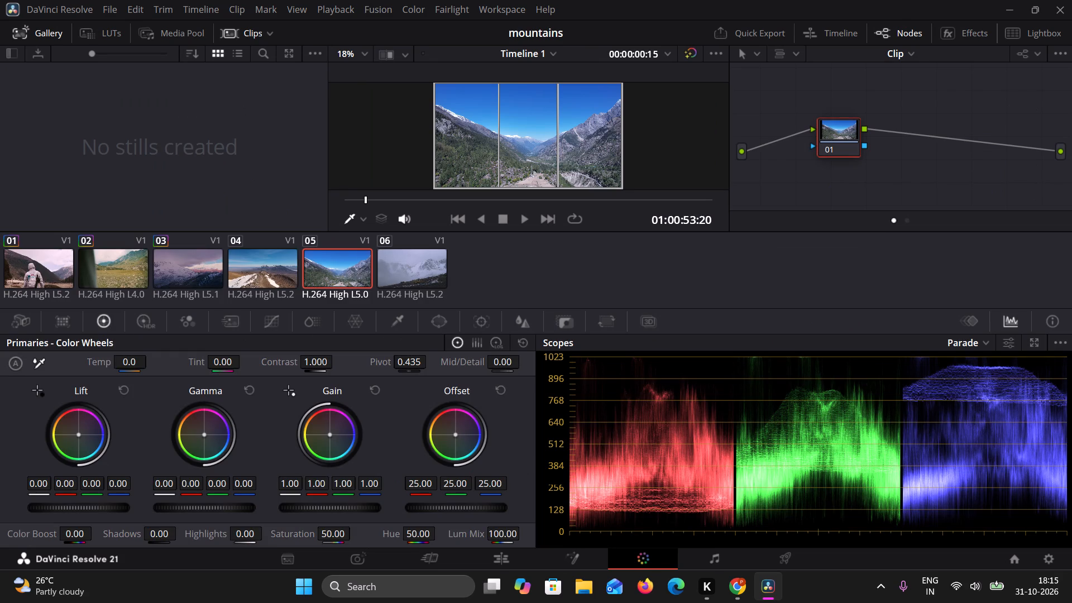
drag(314, 361, 337, 365)
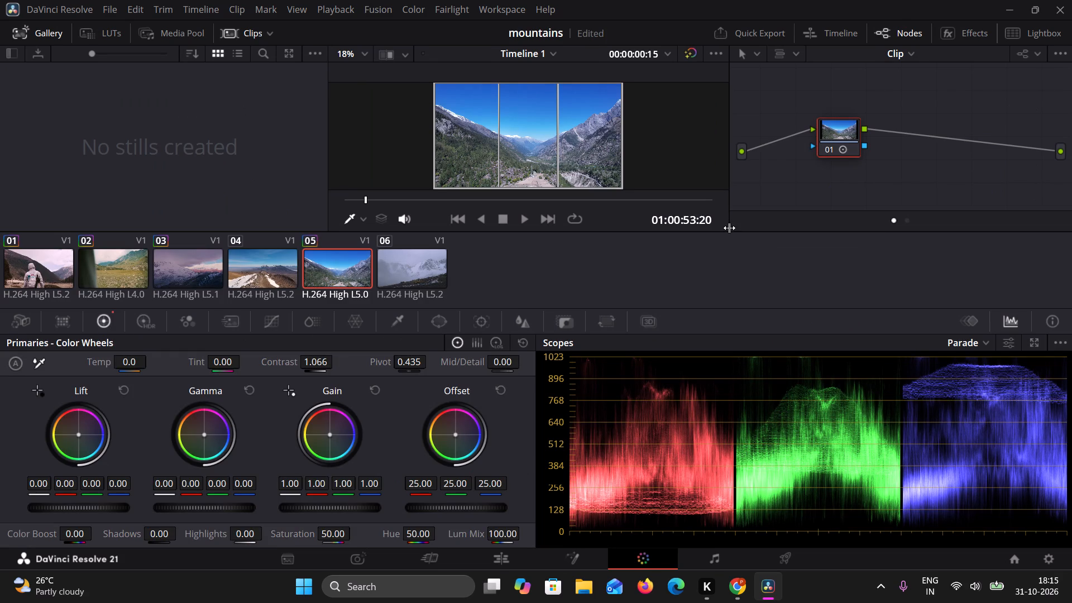
Widen the color viewer slightly and set its zoom to 25%.
drag(729, 228, 762, 269)
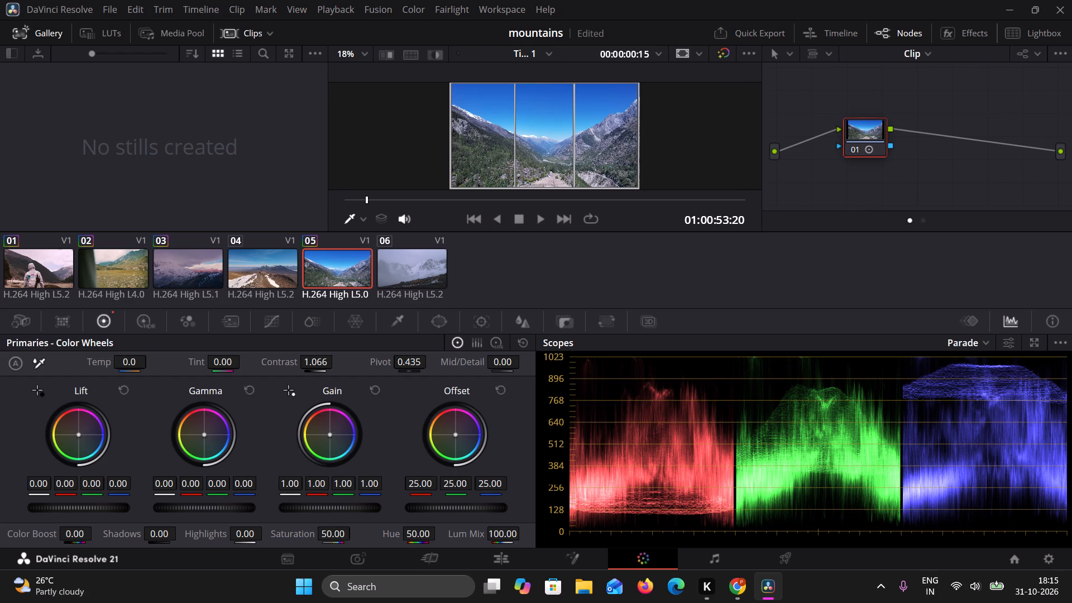
click(700, 328)
click(365, 55)
click(362, 162)
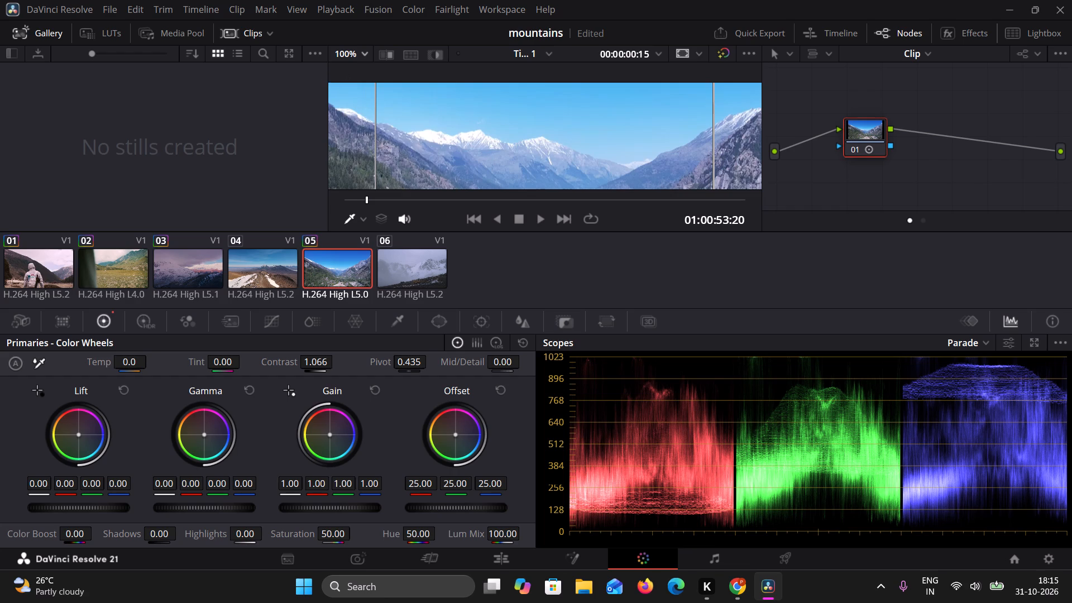
click(351, 57)
click(373, 140)
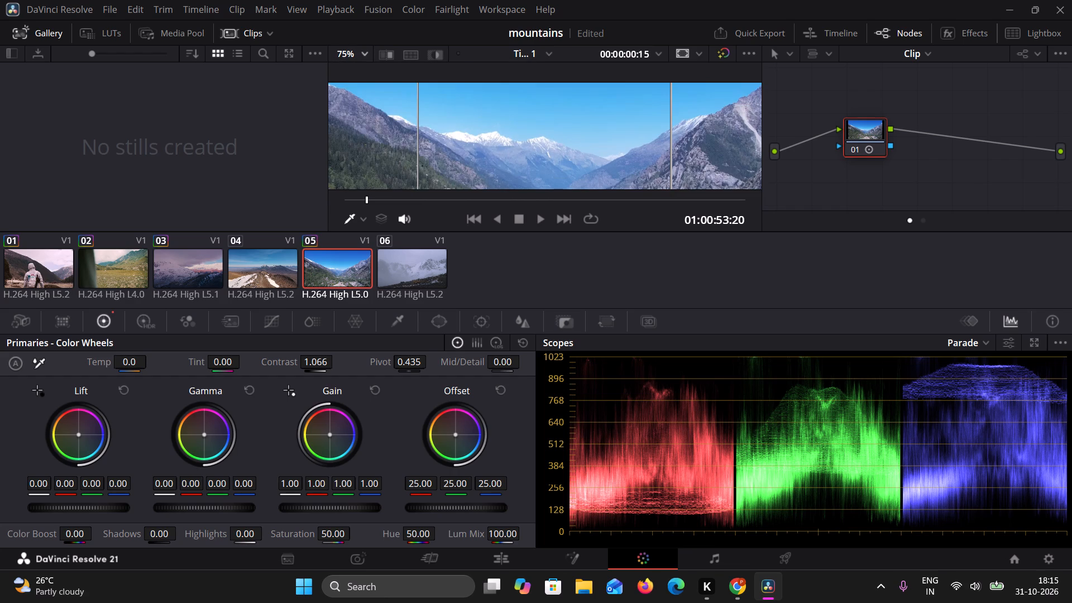
click(347, 57)
click(370, 133)
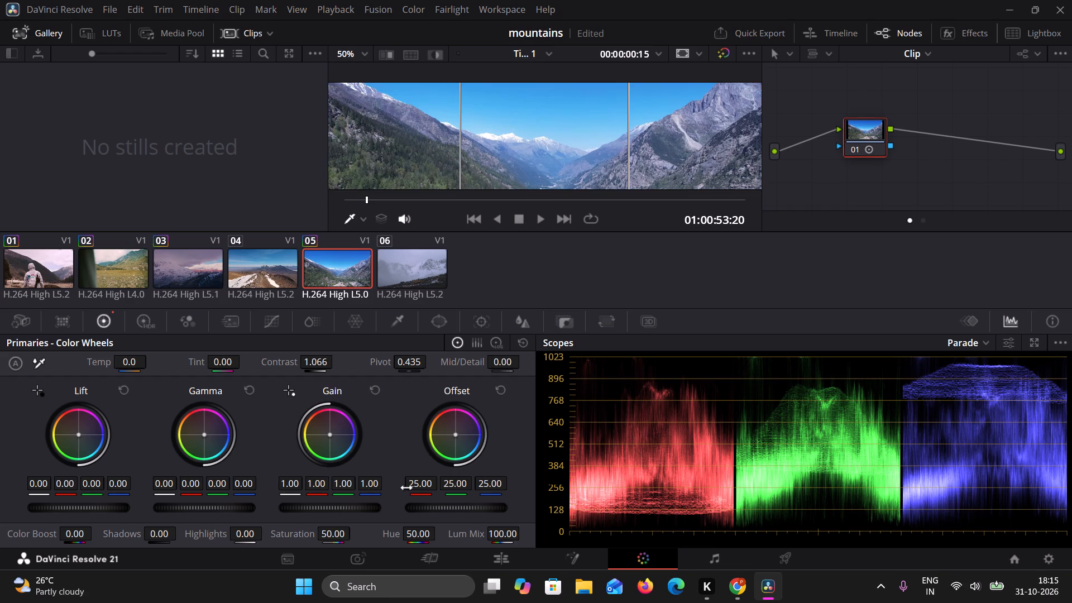
click(363, 52)
click(380, 117)
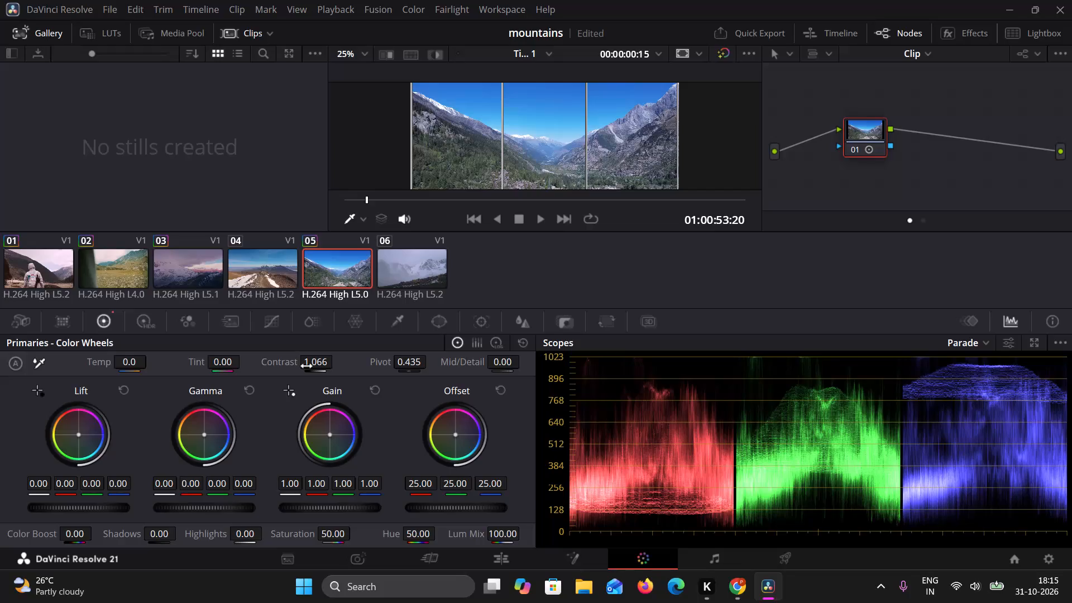
Set the valley clip's contrast to 1.232, pivot to 0.469, tint to 36.50, temperature to 740 and mid/detail to -3.50.
drag(310, 365, 368, 360)
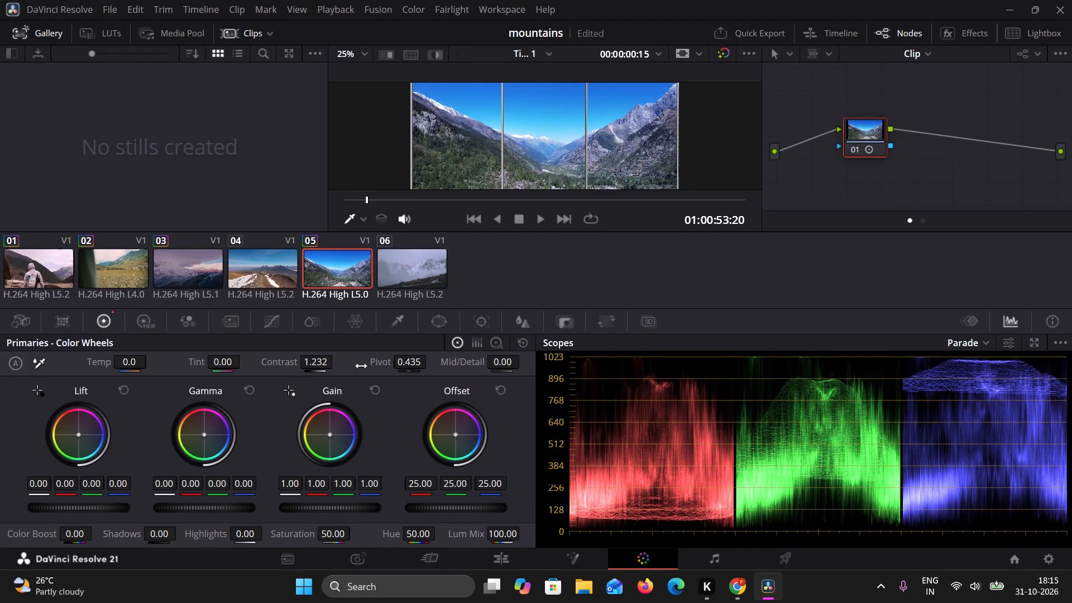
drag(407, 366, 419, 369)
drag(224, 362, 276, 368)
drag(138, 366, 126, 368)
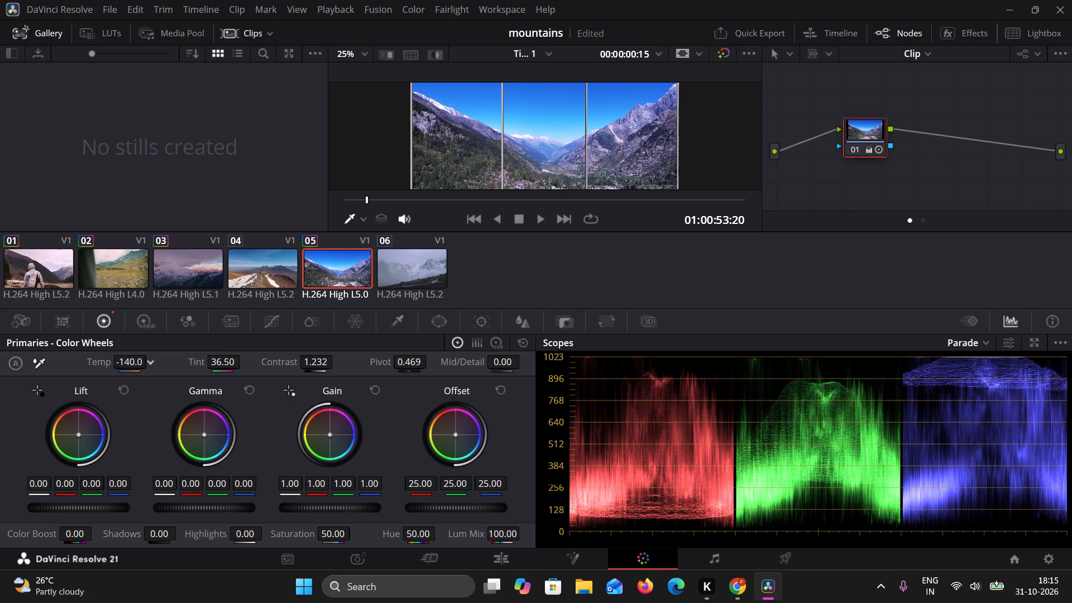
drag(126, 368, 154, 366)
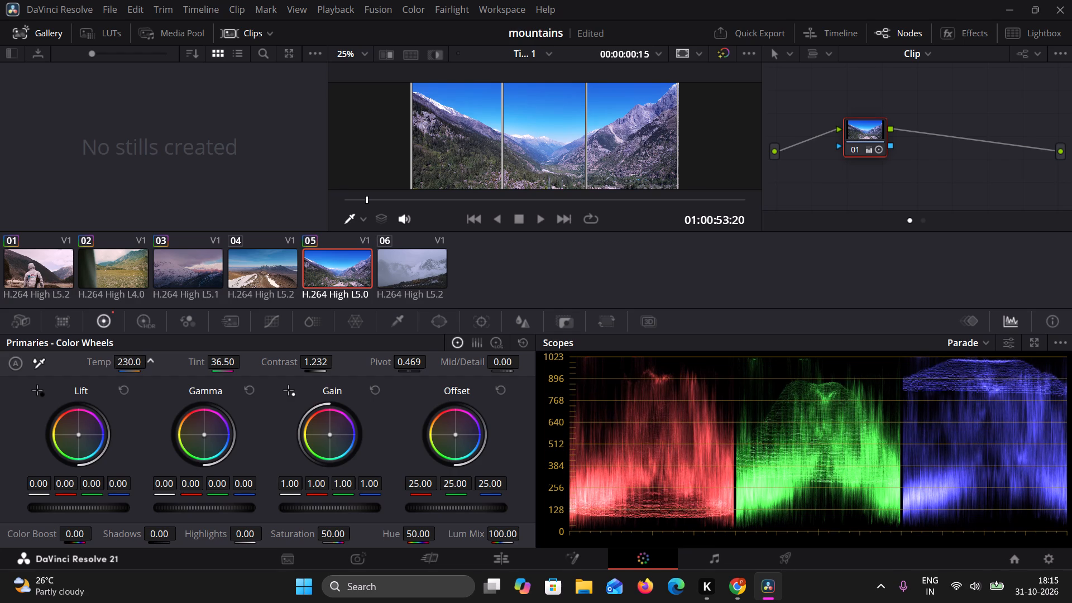
drag(154, 366, 190, 368)
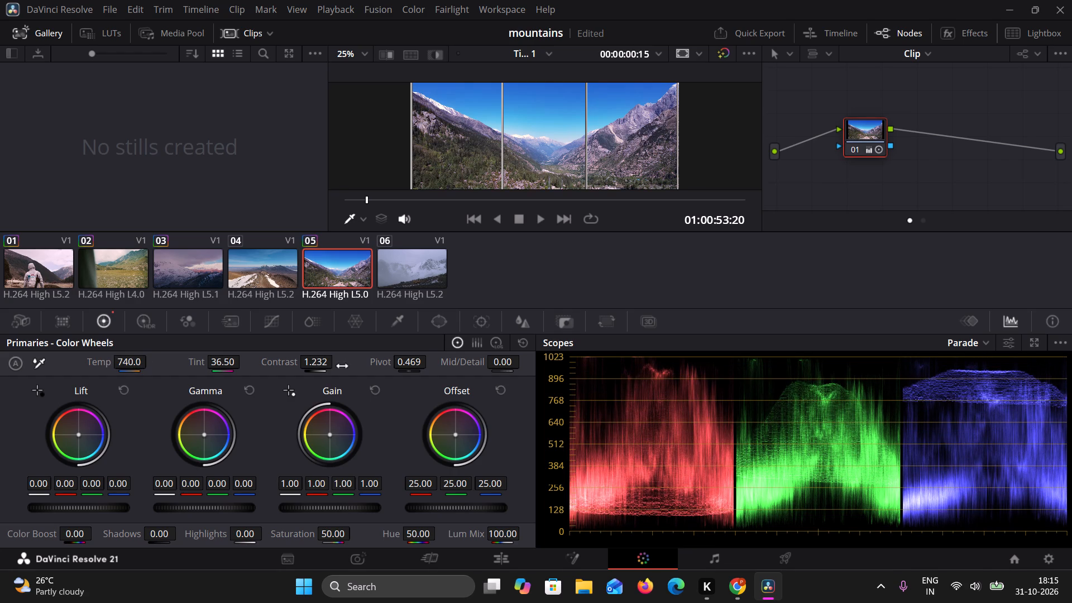
drag(499, 368, 495, 363)
click(495, 363)
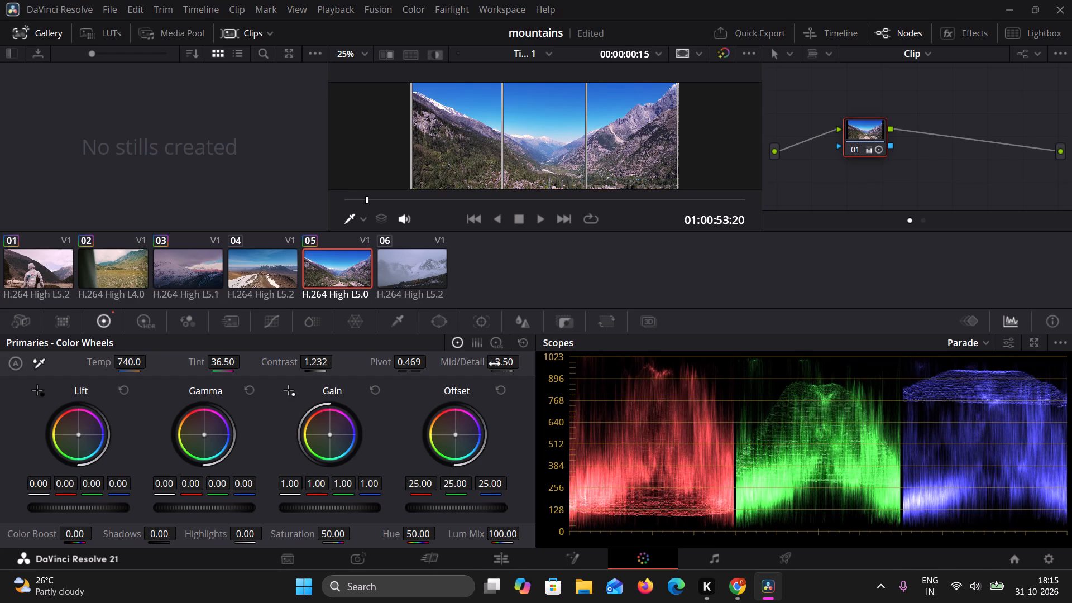
Balance the valley clip's wheels: offset RGB 24.42, 24.94, 25.59; gain 0.99, 1.01, 0.97; gamma -0.01, 0.00, -0.02.
click(456, 434)
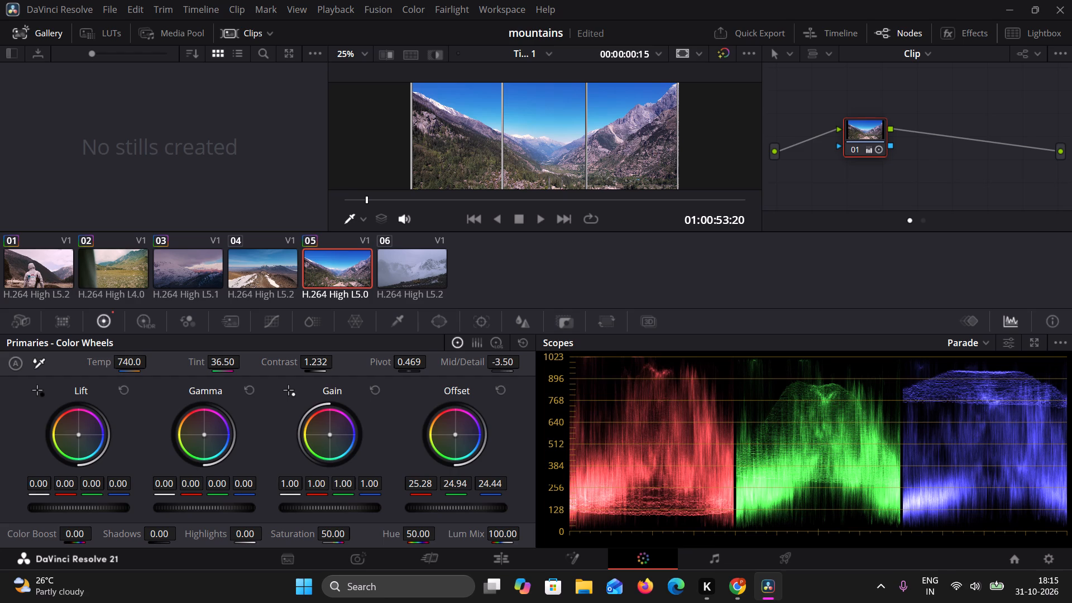
click(329, 437)
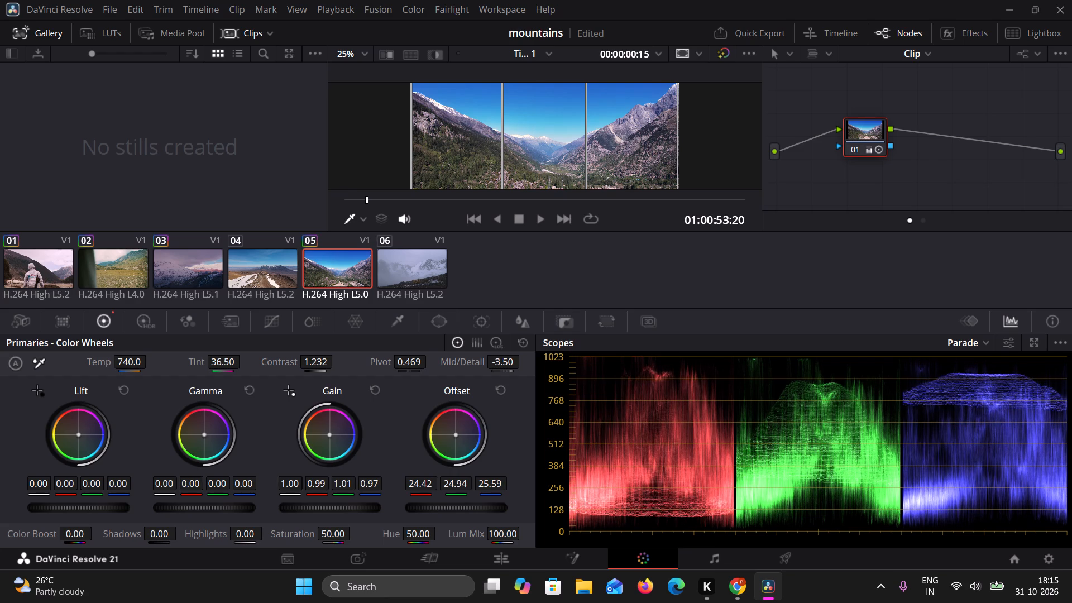
drag(201, 434, 195, 439)
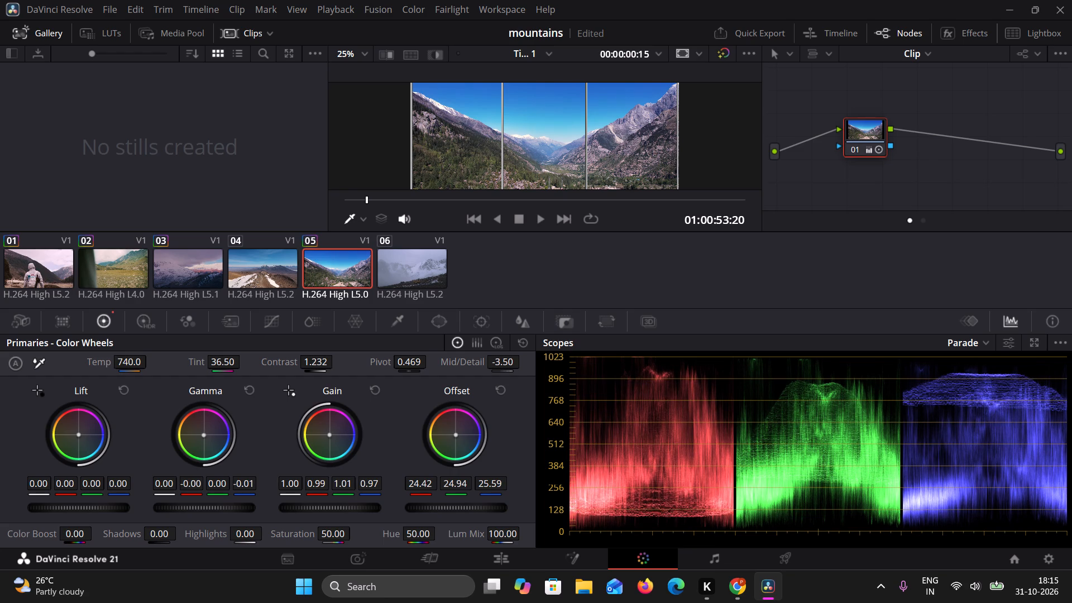
drag(195, 439, 185, 439)
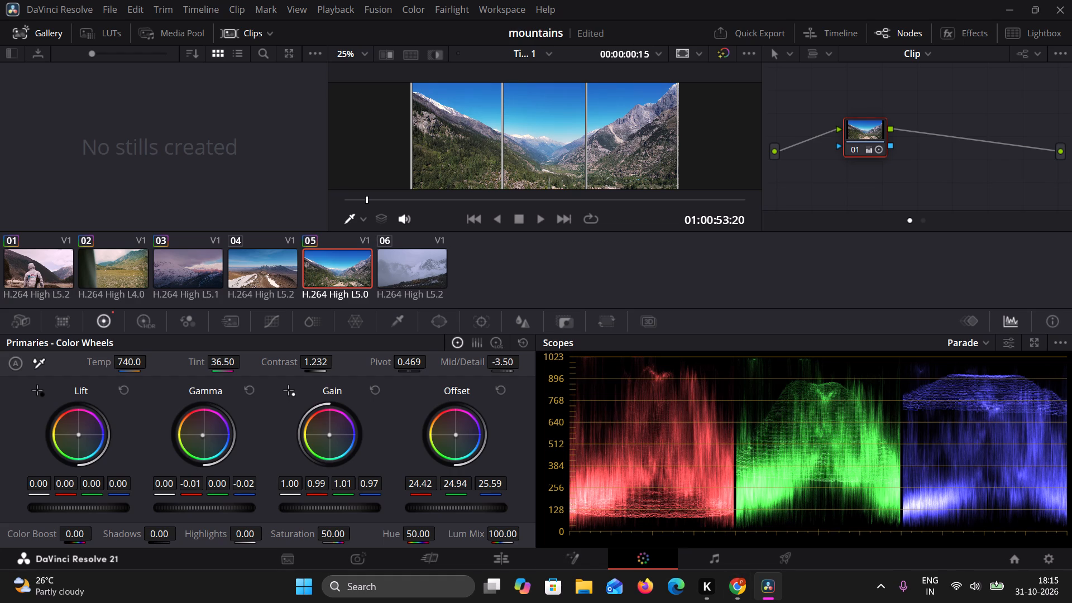
Open clip 04, the snowy ridge, shift its gain toward blue to RGB 0.99, 0.99, 1.08 and set contrast to 1.188.
click(259, 264)
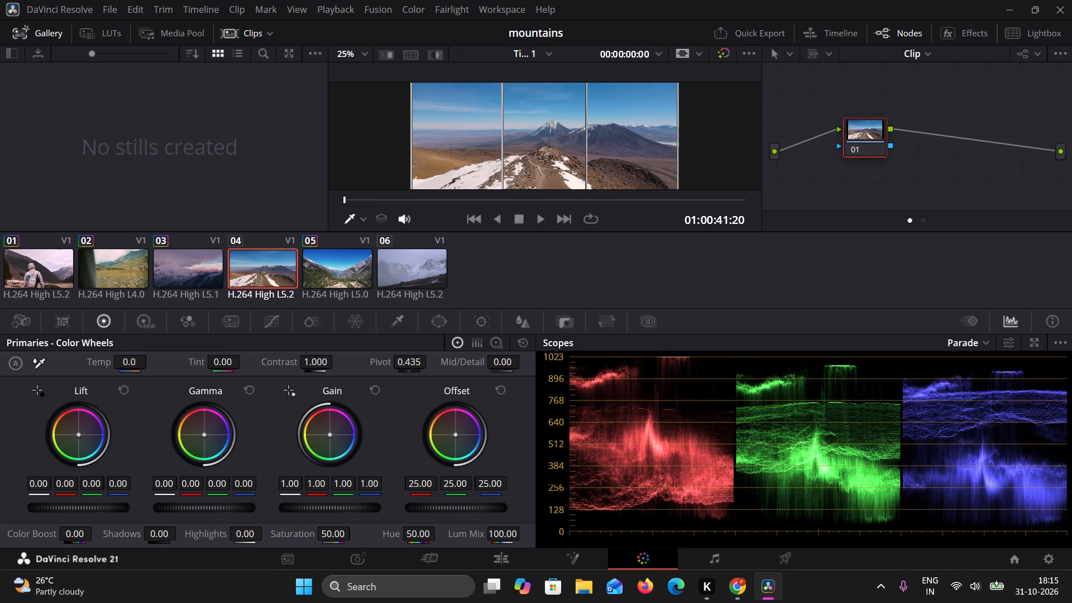
drag(329, 434, 339, 435)
drag(307, 363, 315, 363)
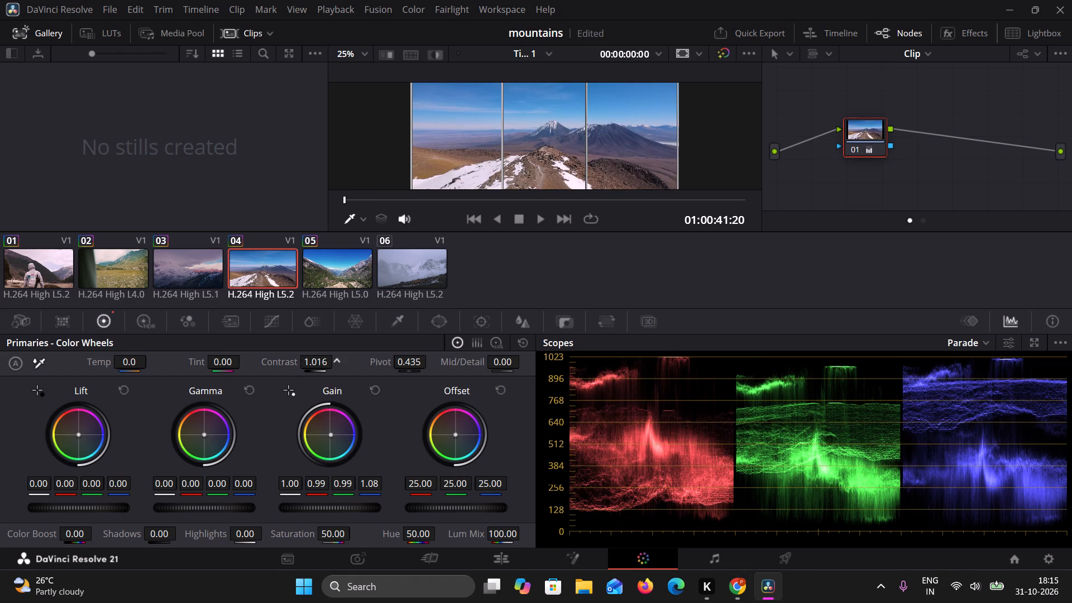
drag(315, 363, 407, 371)
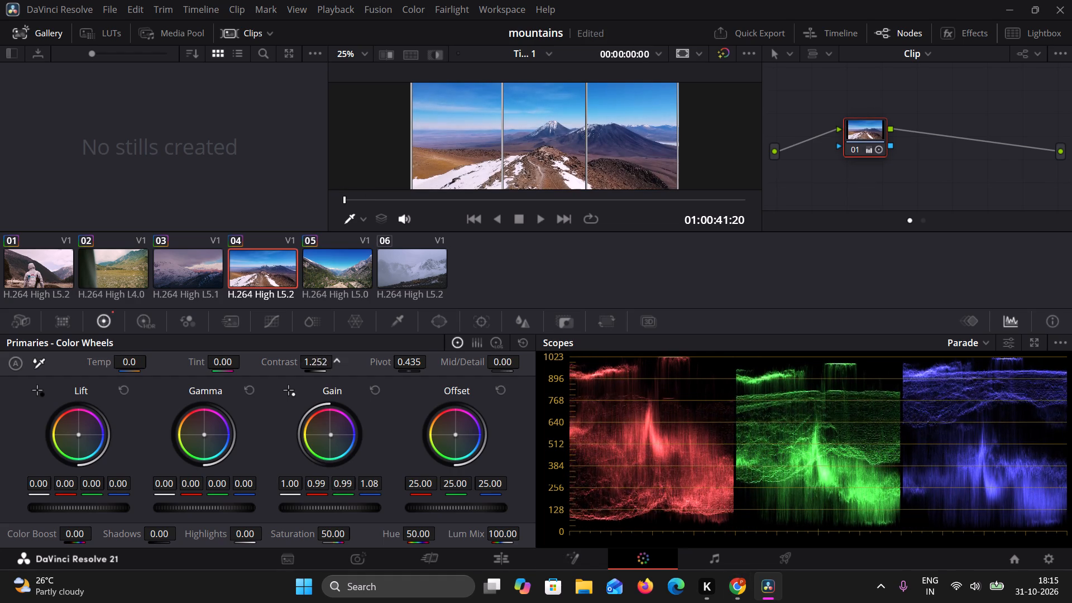
drag(407, 371, 353, 377)
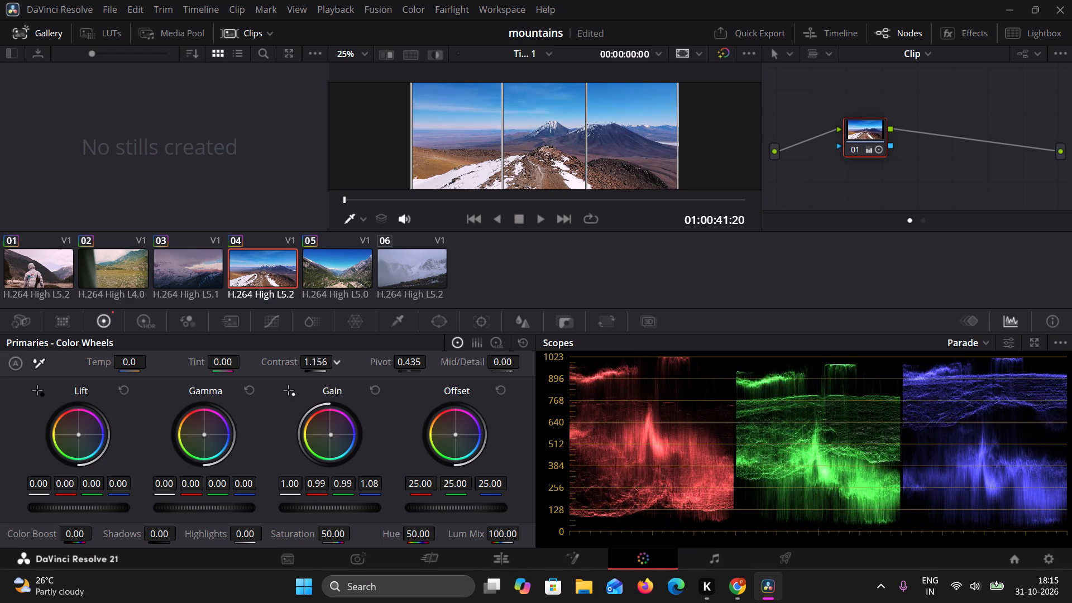
drag(353, 377, 372, 376)
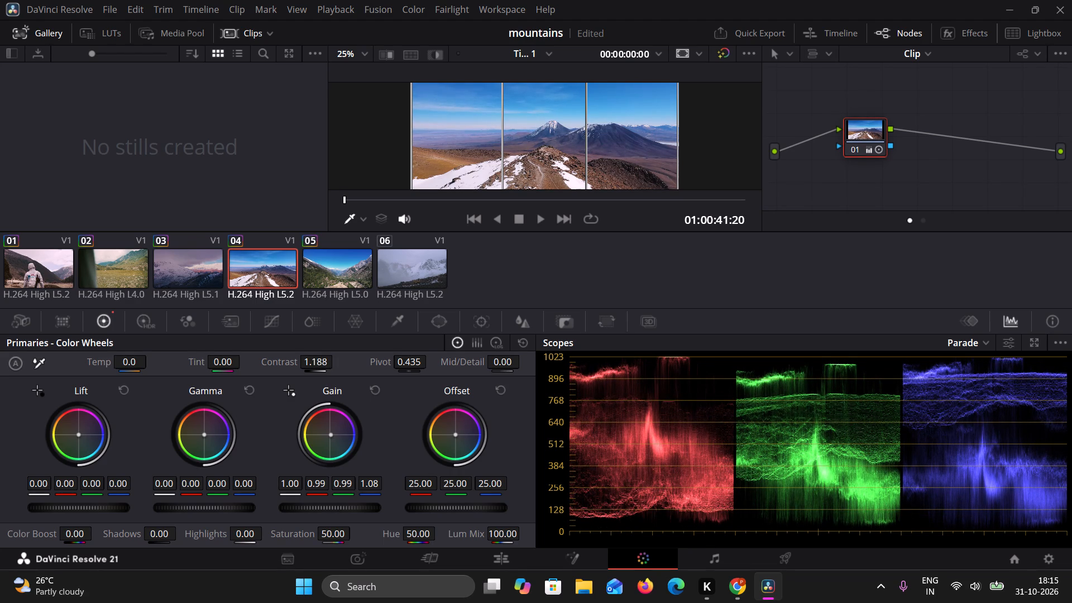
Set clip 04's pivot to 0.463, tint to 24.50, temperature to 480 and mid/detail to -14.00.
drag(408, 365, 383, 363)
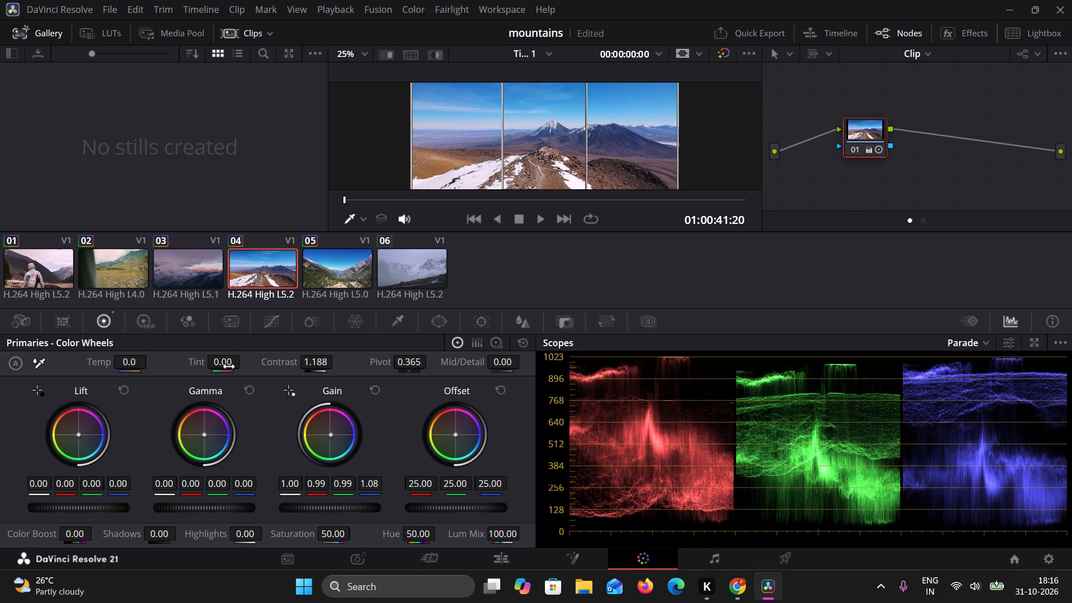
drag(229, 367, 263, 361)
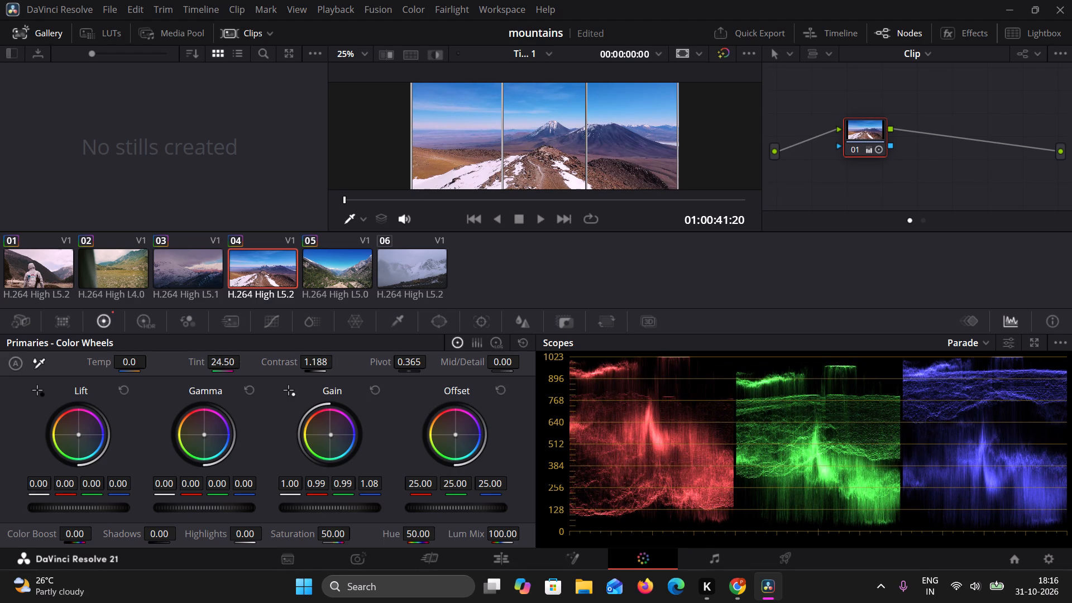
drag(403, 367, 404, 367)
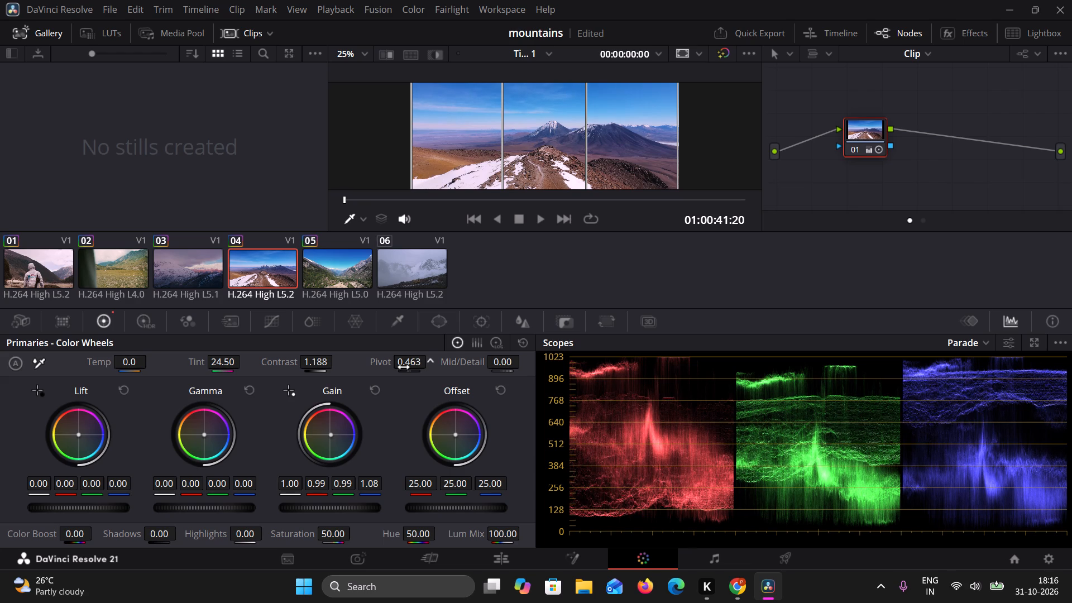
drag(404, 367, 438, 363)
drag(125, 362, 149, 363)
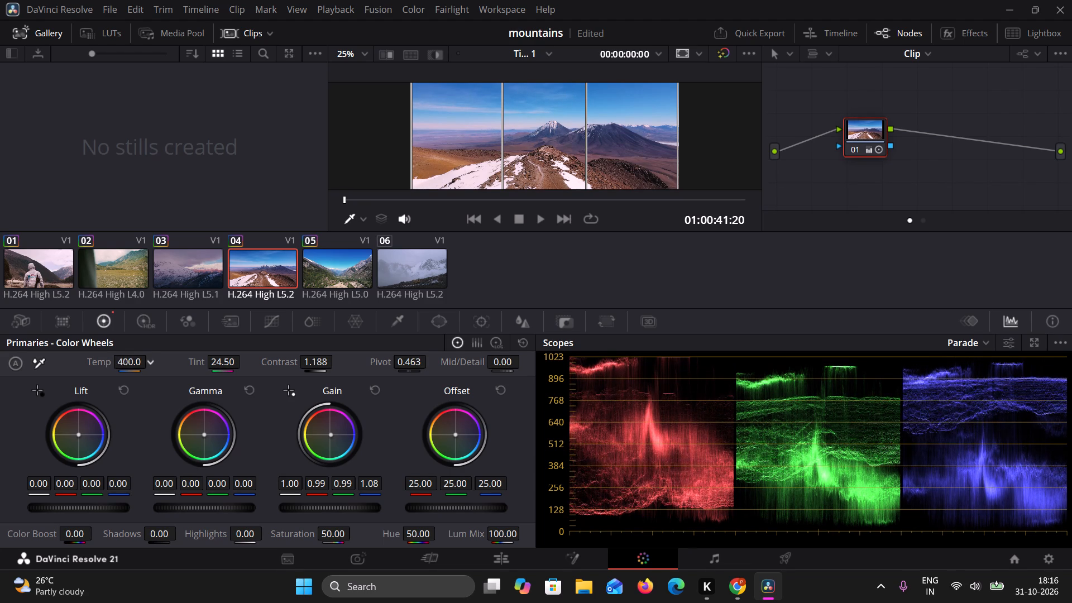
drag(149, 363, 158, 354)
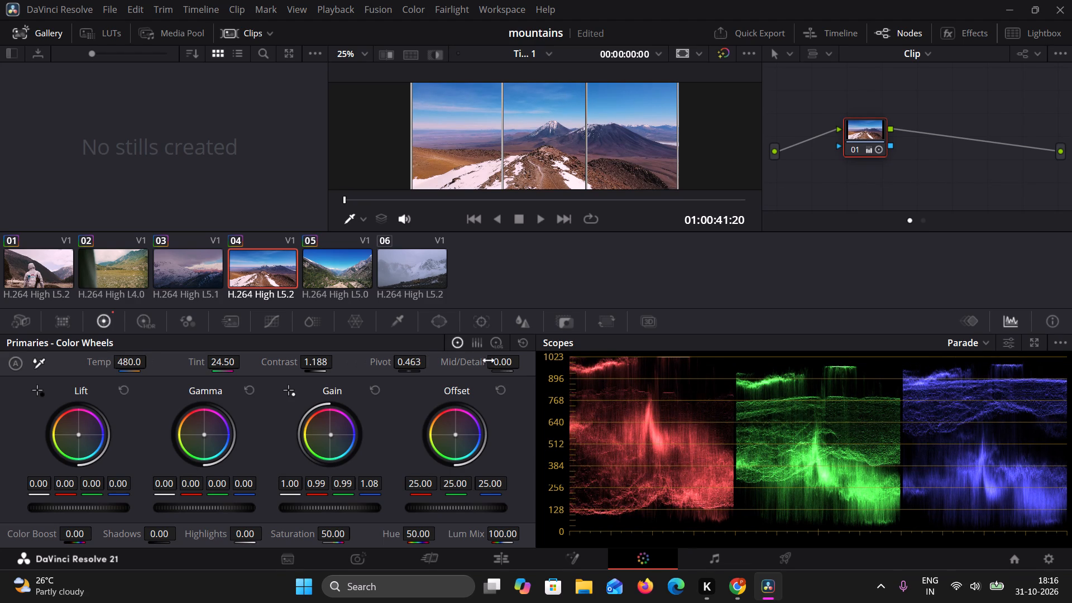
drag(490, 361, 470, 366)
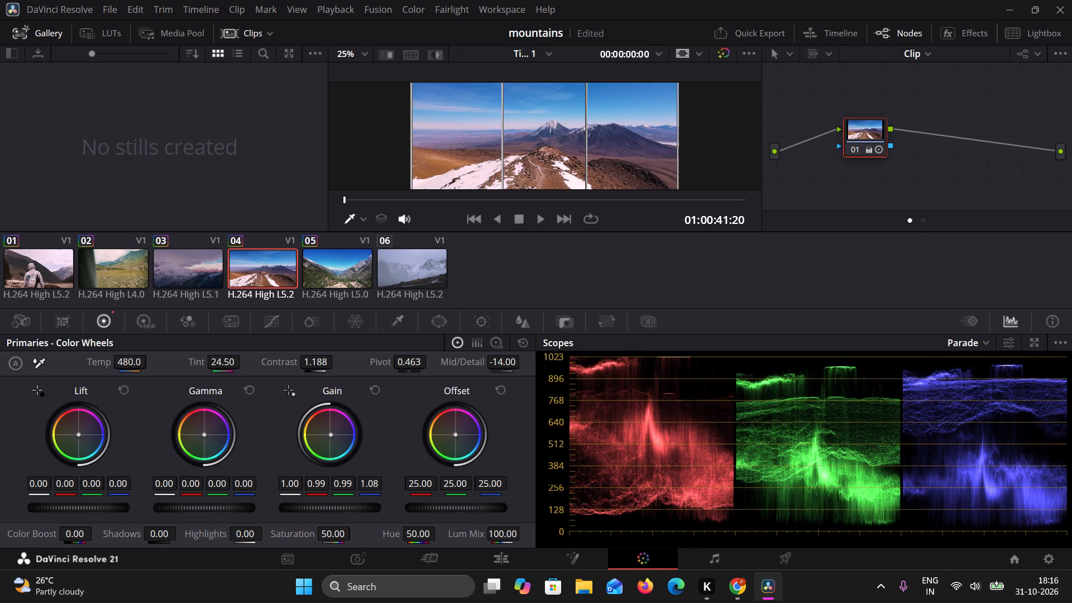
Fine-tune clip 04's lift color balance close to neutral and nudge its gamma toward blue, with the blue value at 0.01.
drag(82, 434, 67, 430)
drag(77, 434, 87, 437)
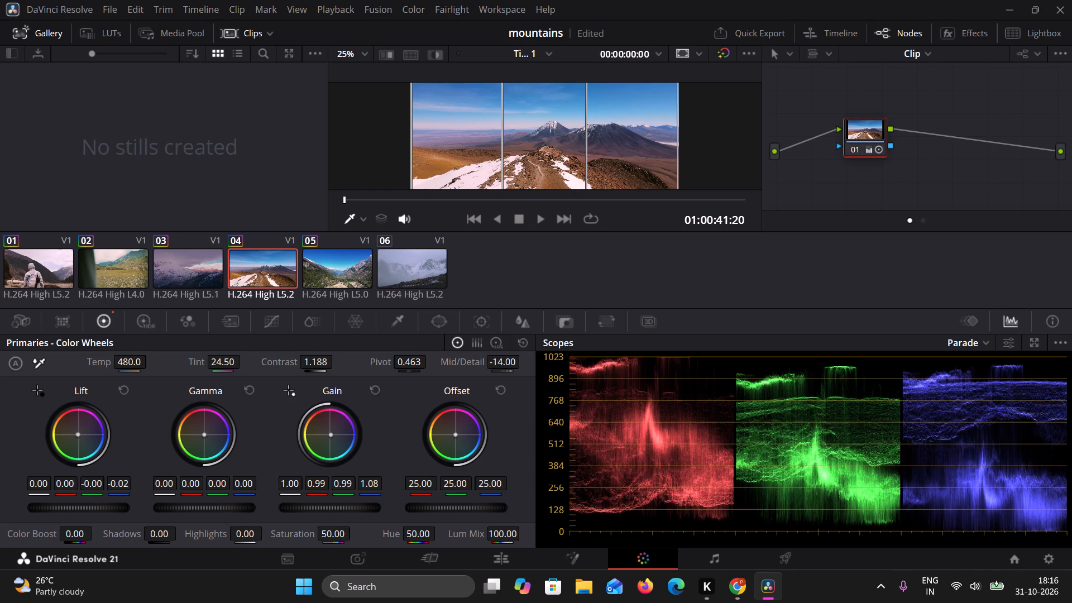
drag(87, 437, 91, 439)
drag(203, 433, 208, 436)
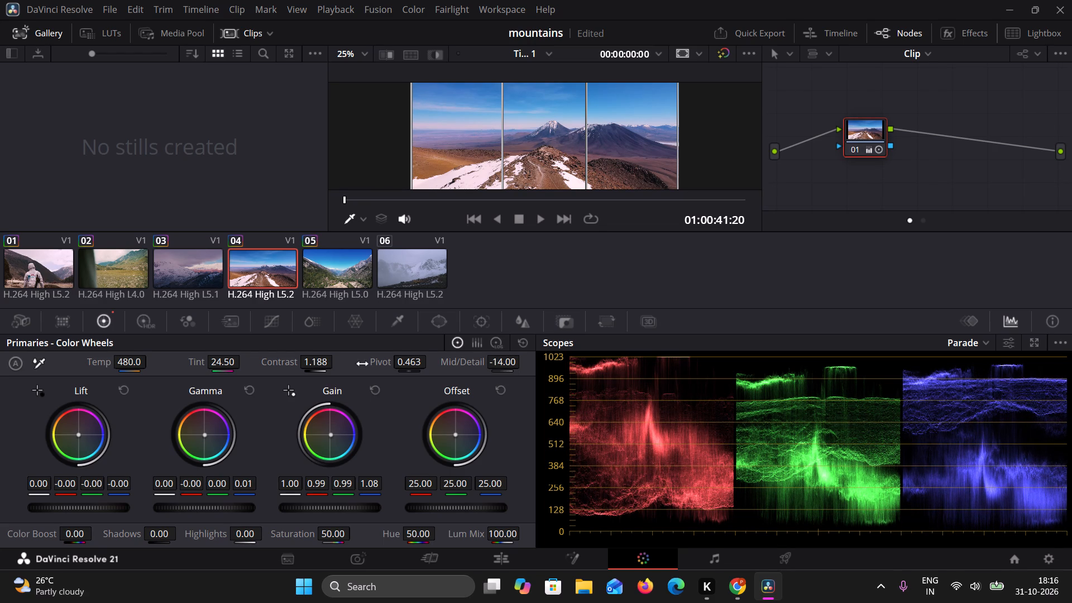
Grade clip 06, the misty mountains, with contrast 1.074, tint 22.00, temperature 90 and pivot 0.485.
click(321, 264)
click(400, 284)
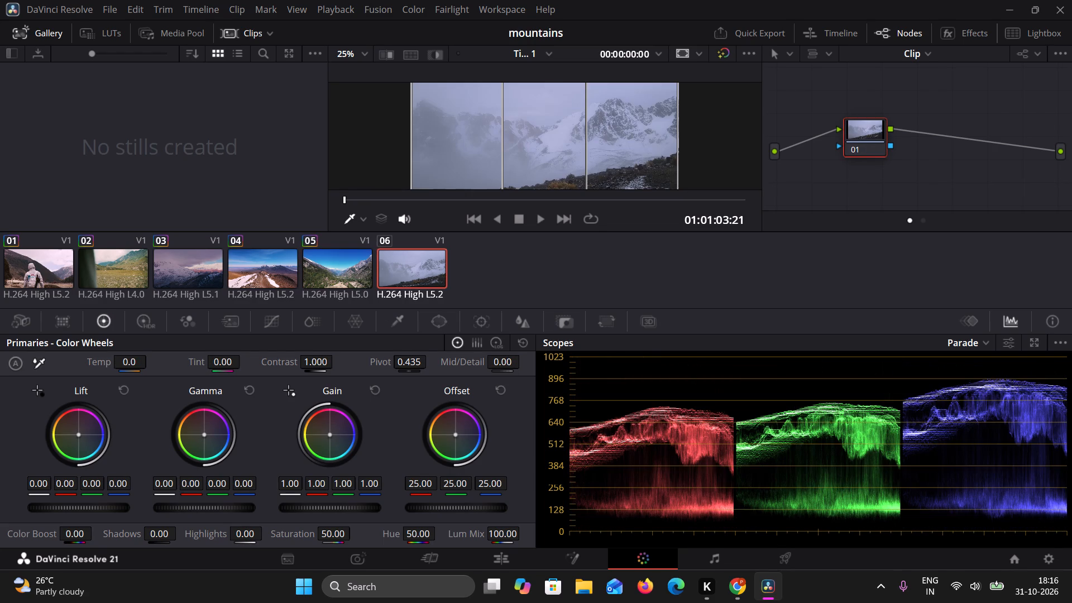
drag(309, 361, 335, 361)
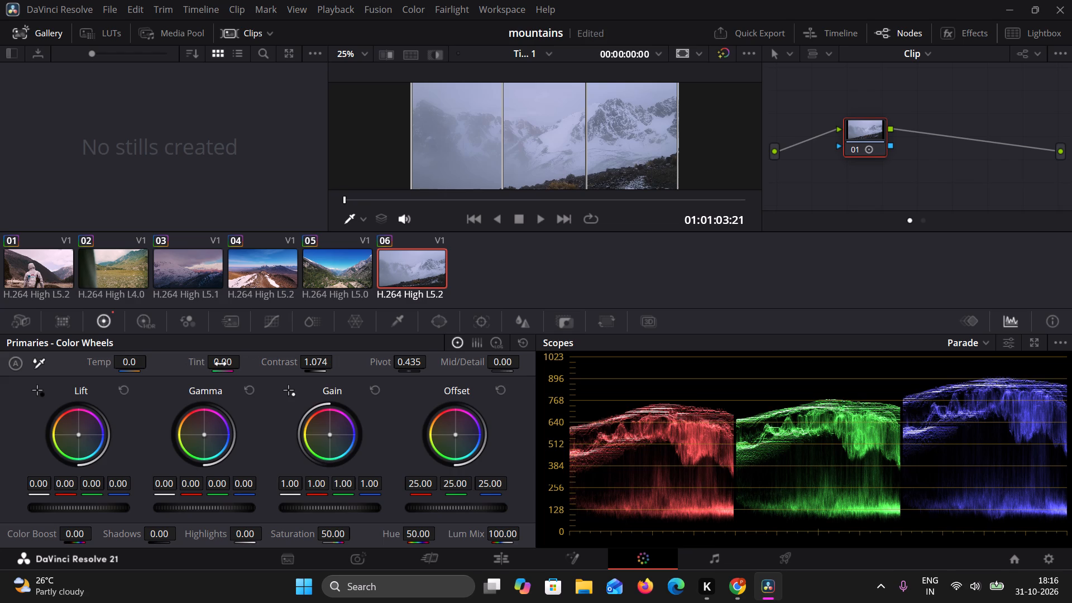
drag(222, 364, 253, 361)
drag(126, 368, 107, 367)
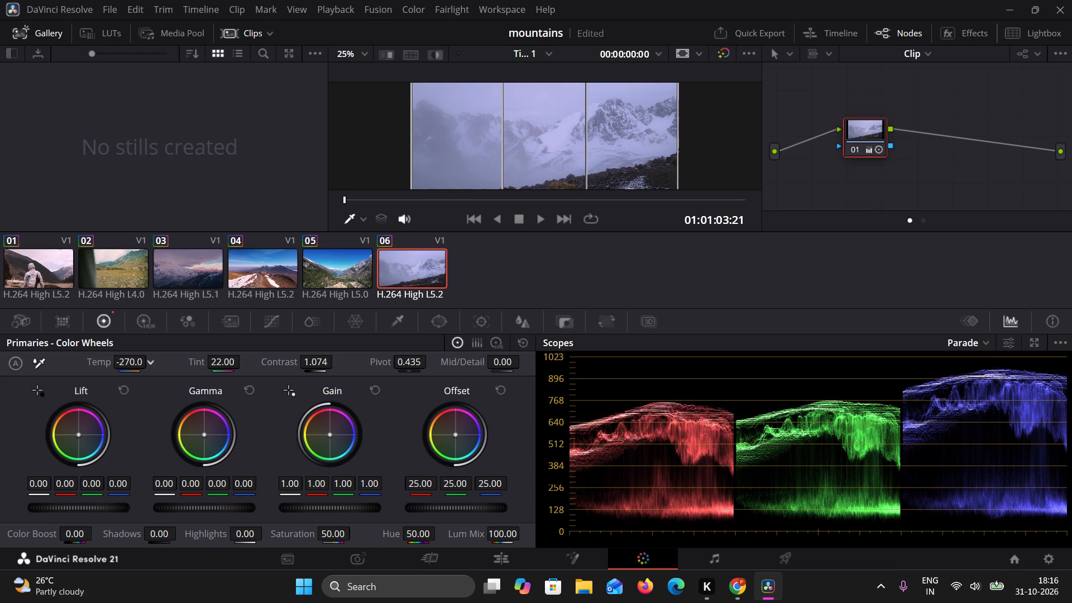
drag(107, 367, 146, 362)
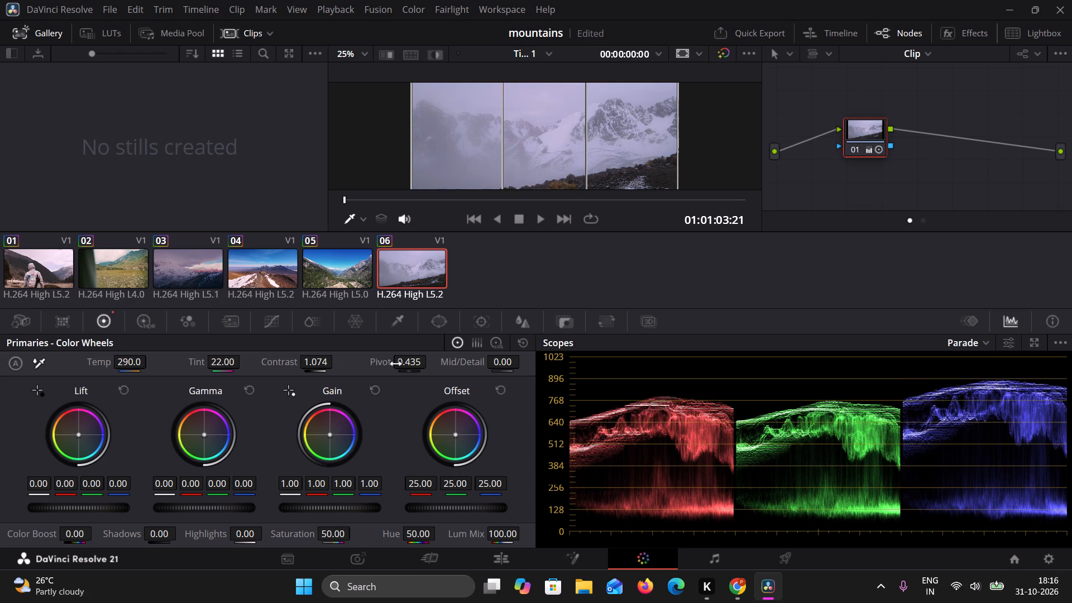
drag(131, 363, 112, 367)
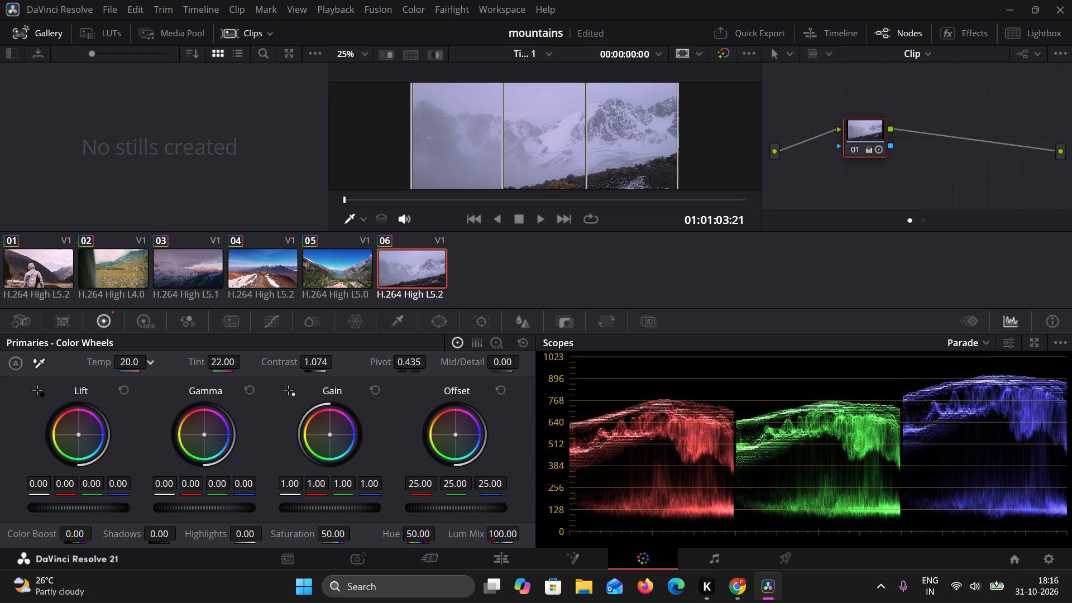
drag(112, 367, 117, 367)
drag(418, 365, 435, 362)
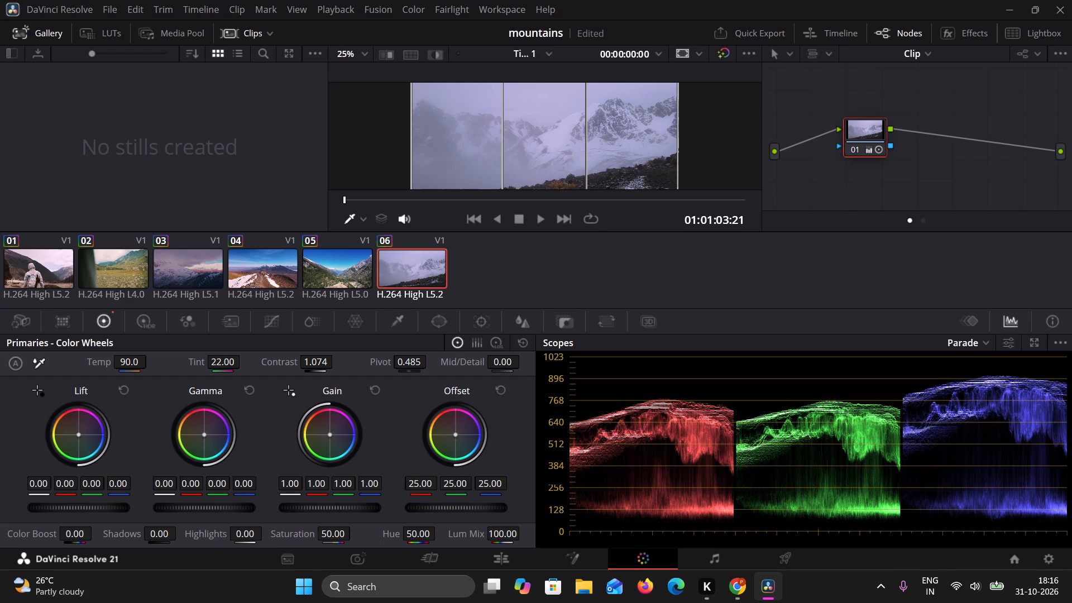
Play through clip 06 to review its grade and stop the playback partway.
click(543, 219)
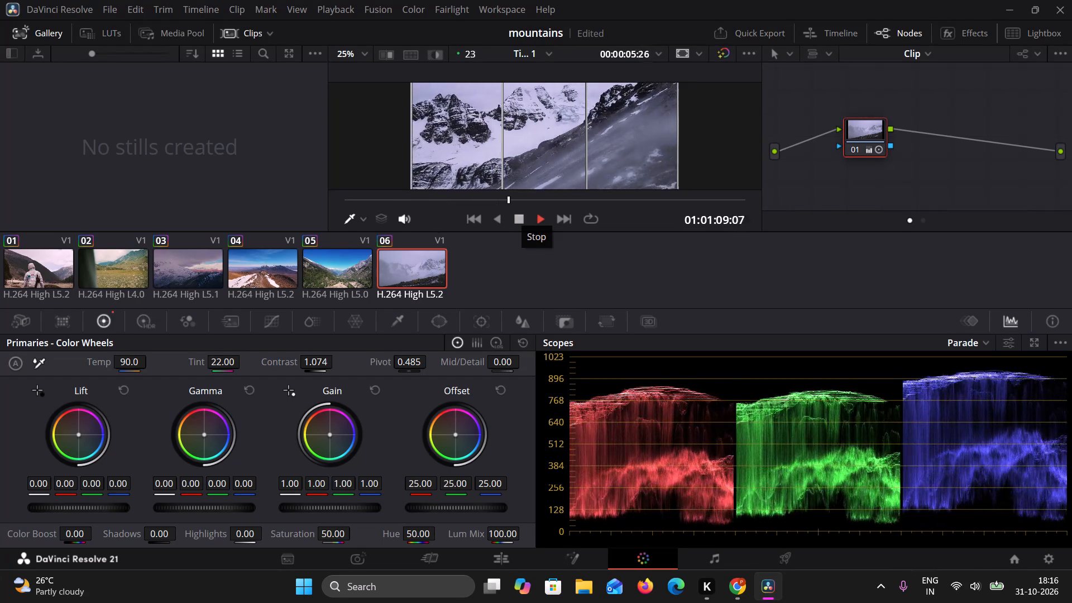
click(520, 216)
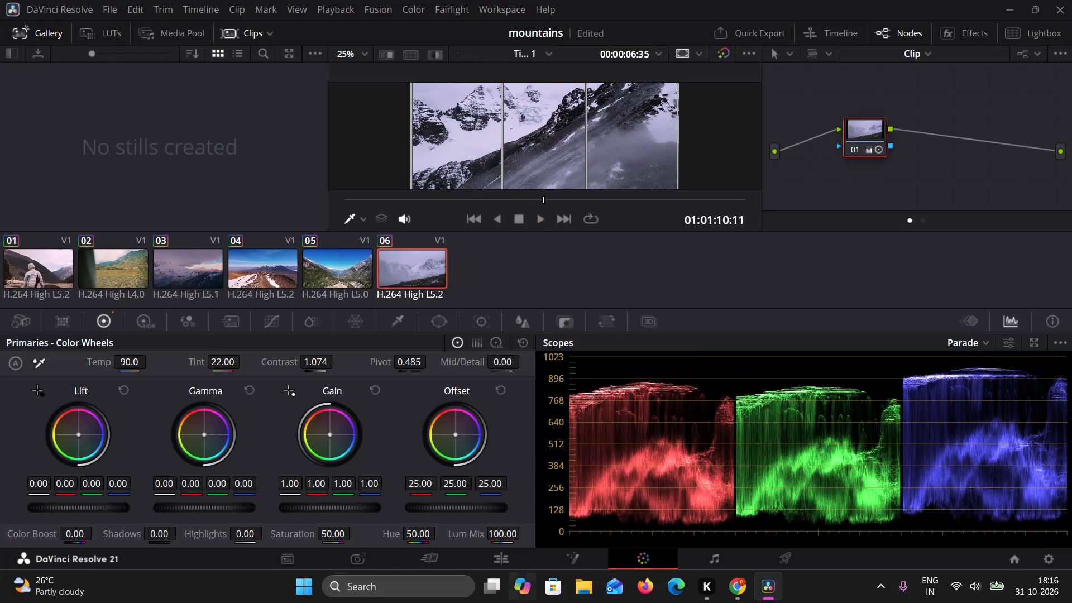
Return to the editing timeline and move the playhead back to the very start at 01:00:00:00.
click(358, 568)
click(583, 562)
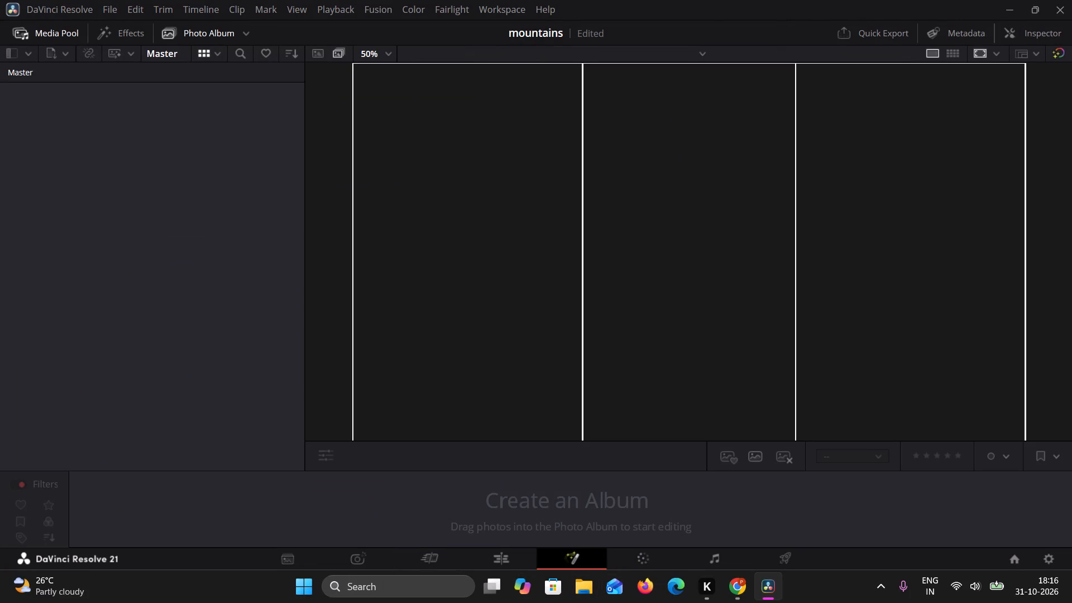
click(509, 564)
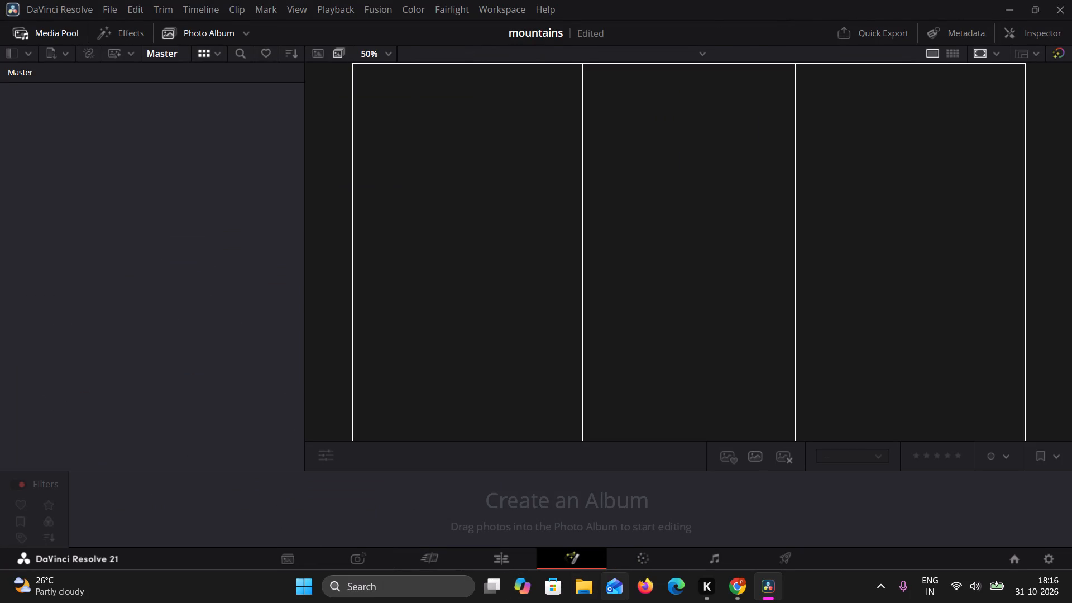
click(520, 557)
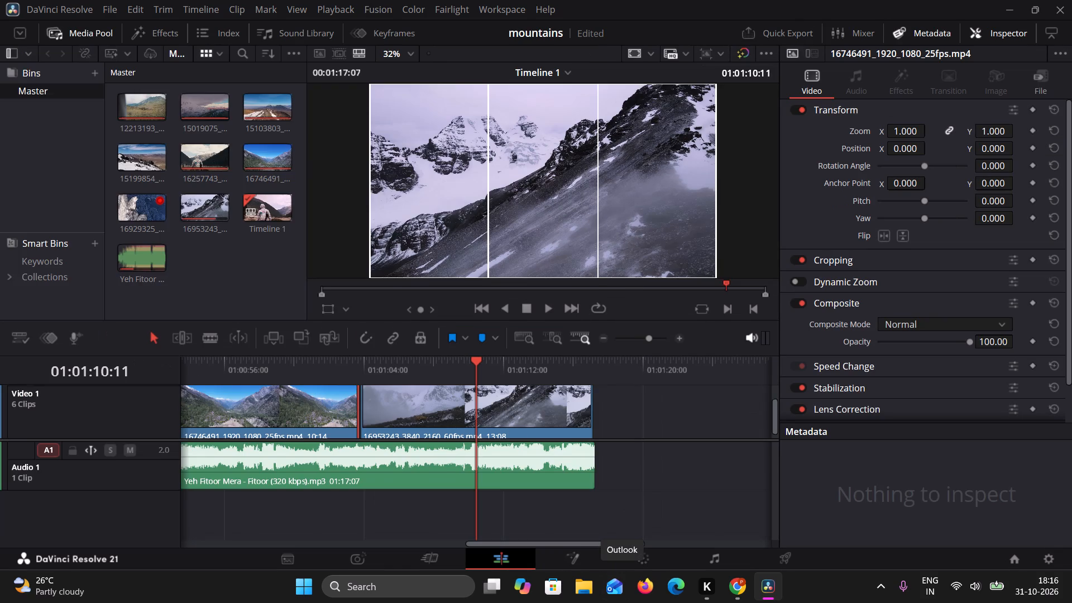
click(482, 313)
triple_click(482, 313)
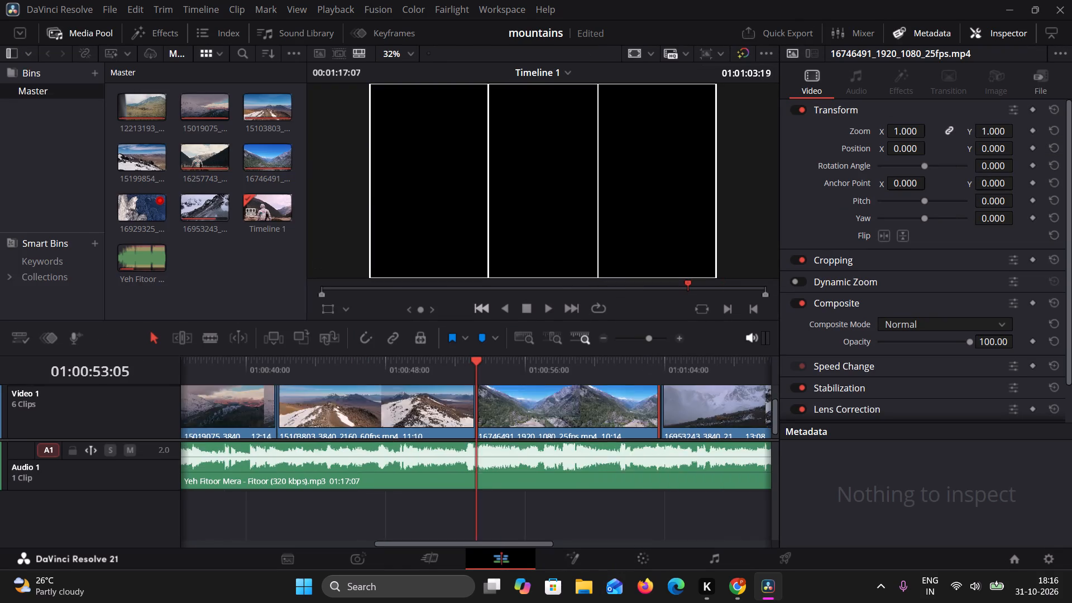
triple_click(482, 313)
triple_click(482, 313)
click(482, 313)
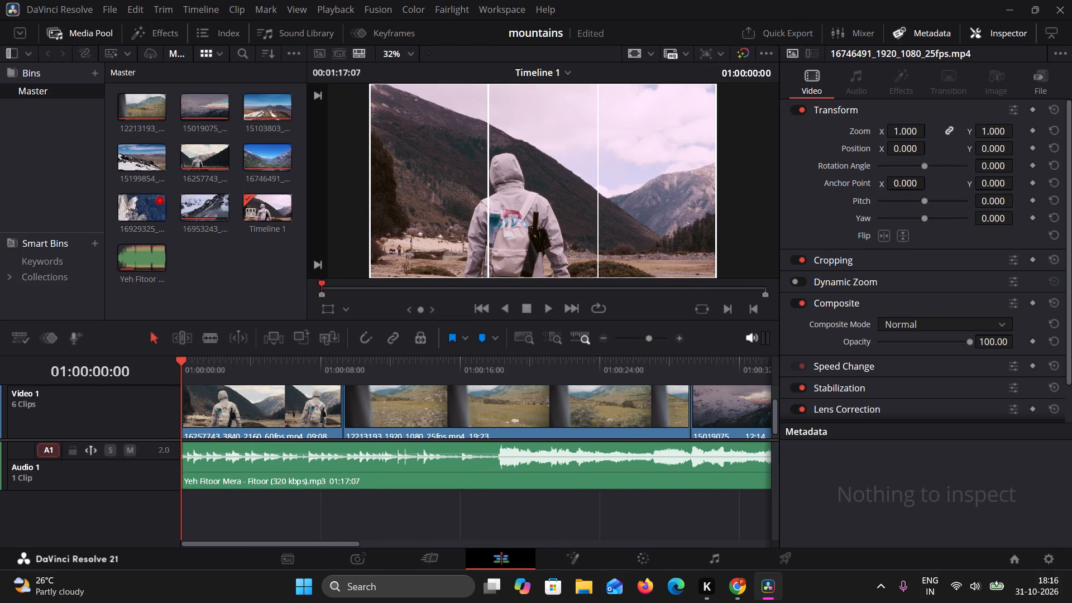
Play the whole timeline from the start to its end to review the graded clips against the music.
click(543, 307)
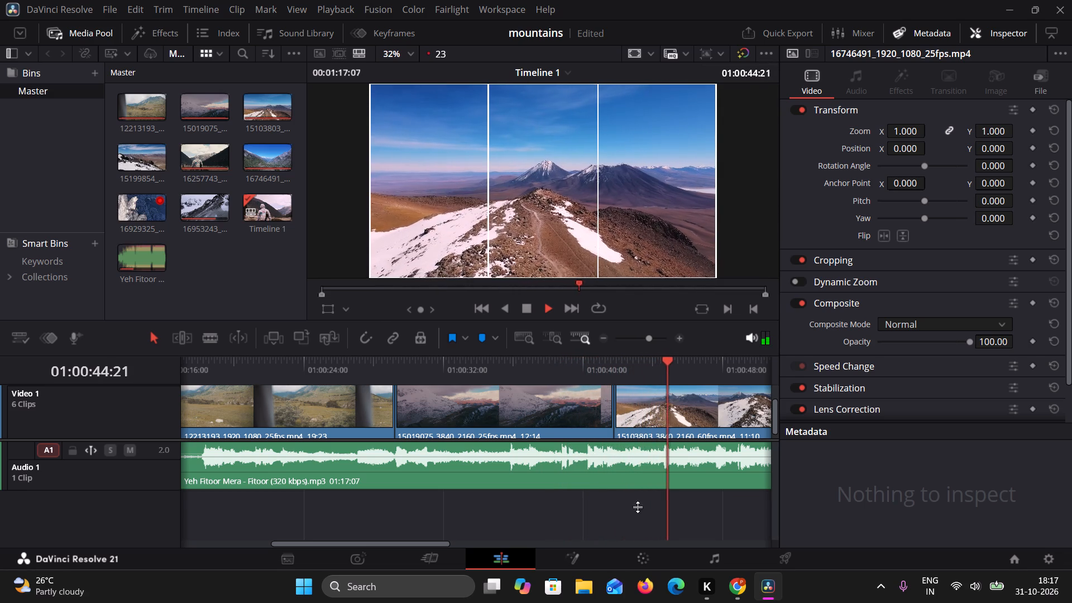
click(509, 540)
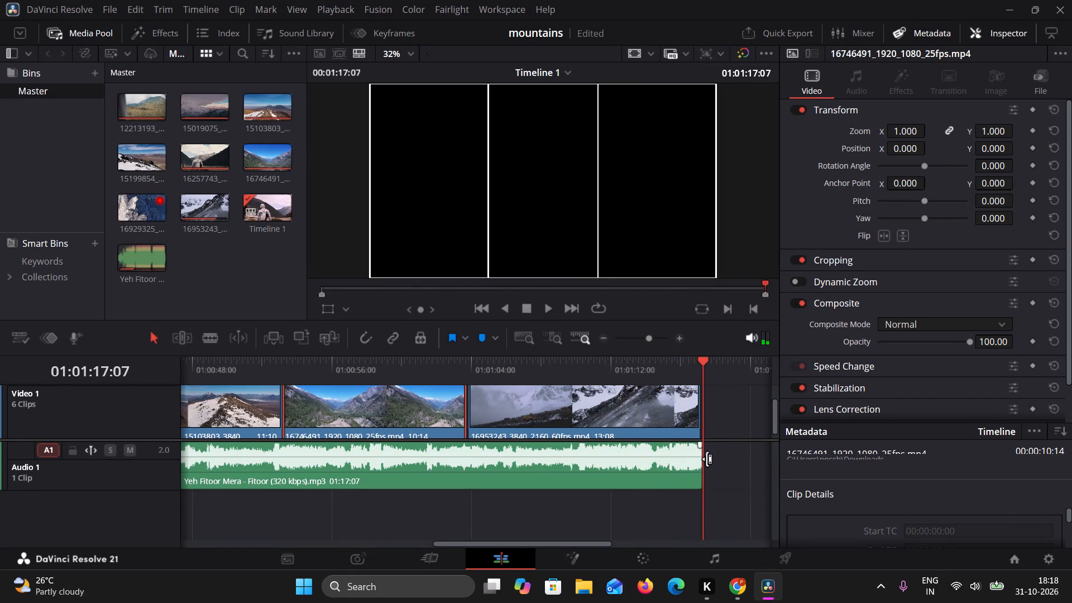
Extend the end of the Yeh Fitoor Mera music clip on Audio 1 to a duration of 01:29:15.
drag(703, 456, 728, 456)
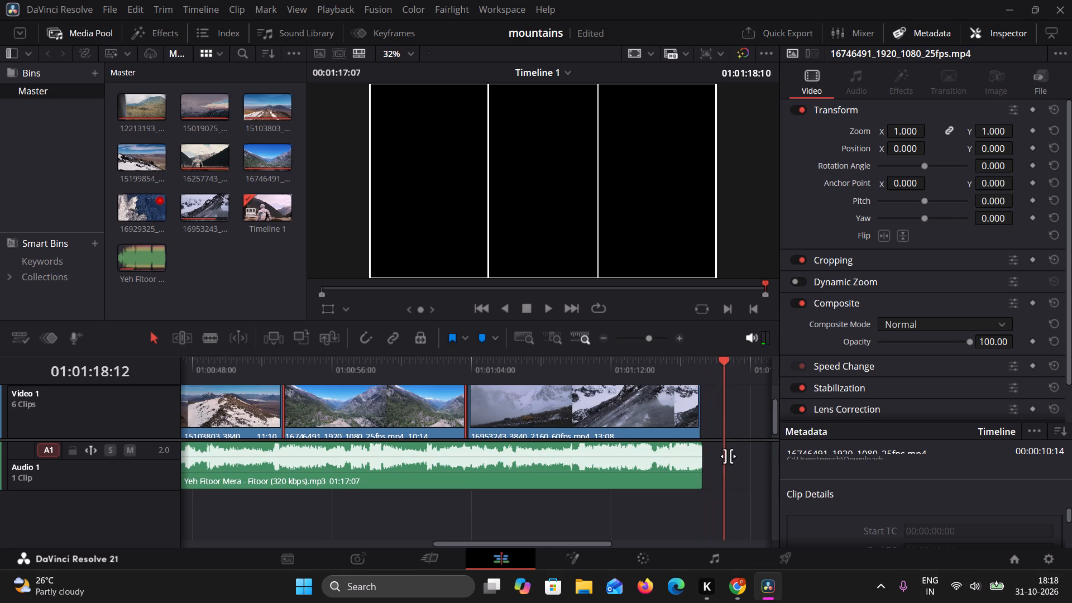
drag(728, 456, 730, 456)
drag(702, 458, 712, 458)
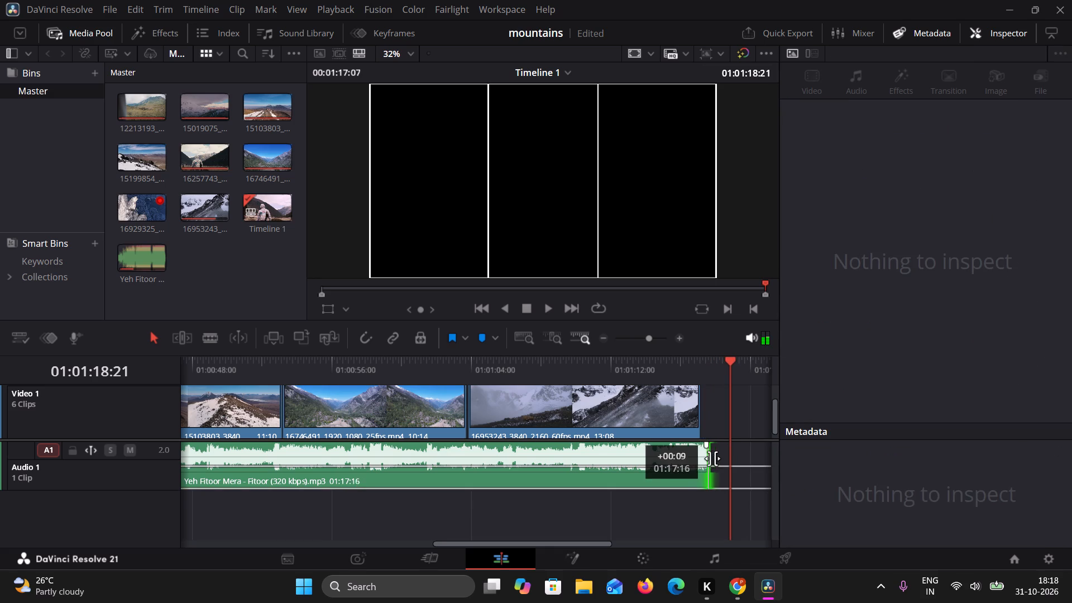
drag(712, 458, 745, 461)
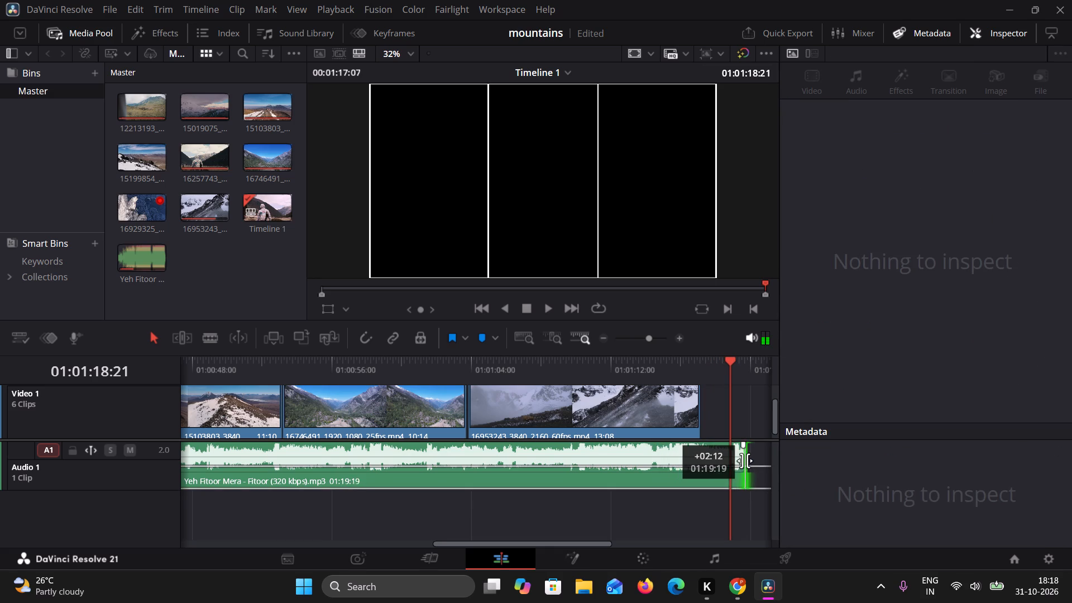
drag(745, 461, 683, 468)
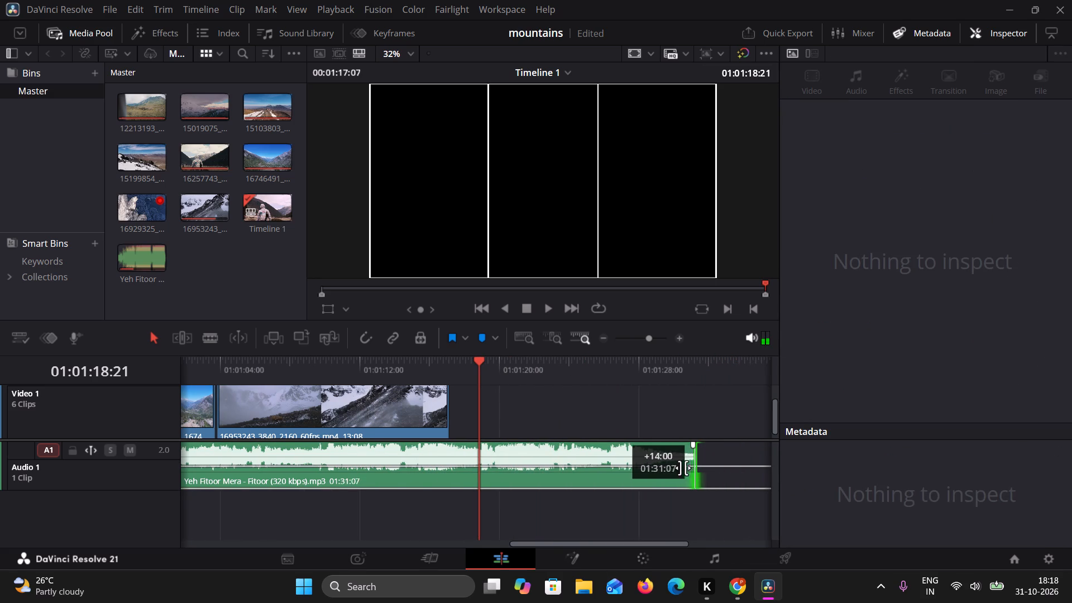
drag(683, 468, 665, 467)
Play the newly extended section of the music and stop just before its end.
click(553, 309)
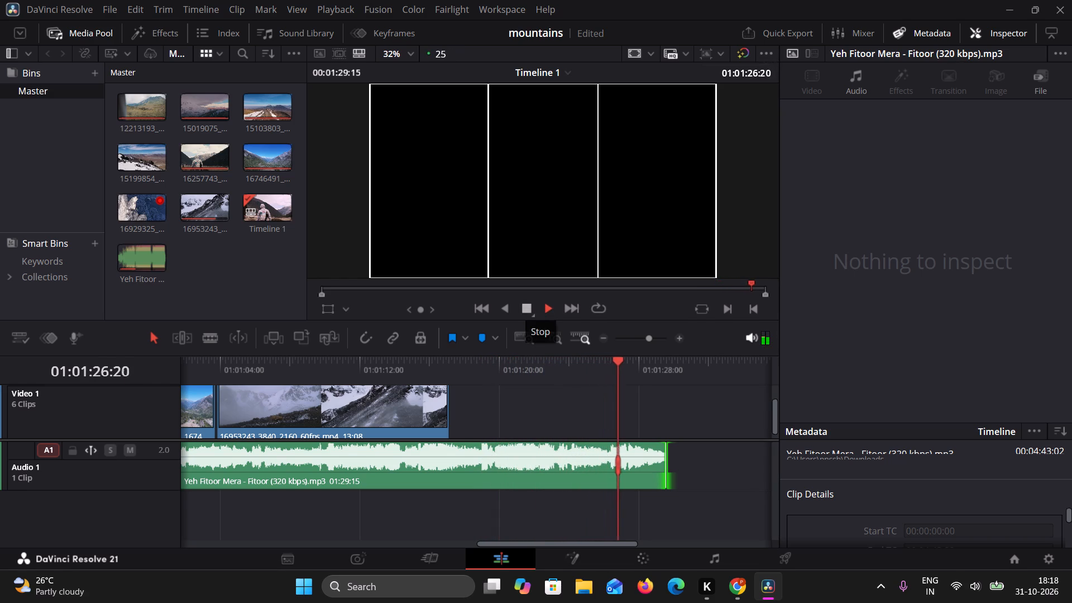
click(529, 310)
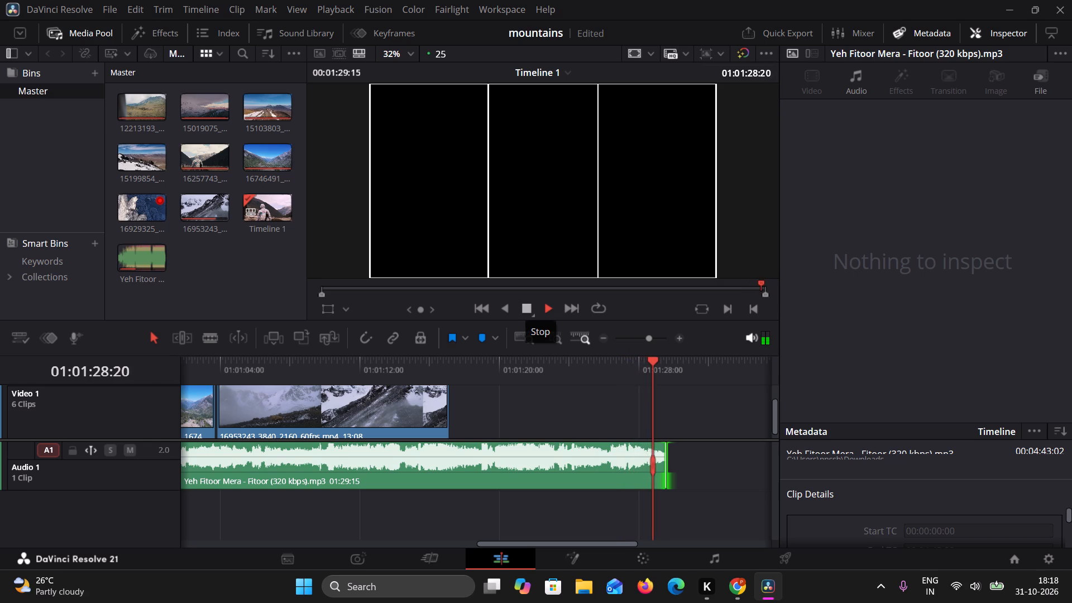
Switch to Chrome, dismiss the thank-you popup and search Pexels videos for "car driving mountain".
click(748, 591)
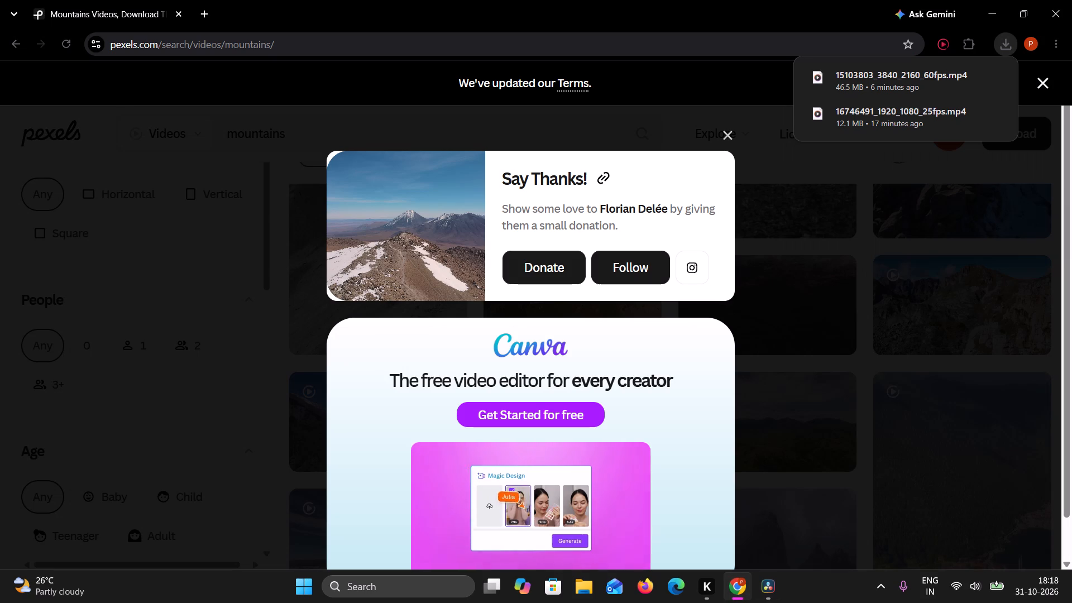
click(728, 138)
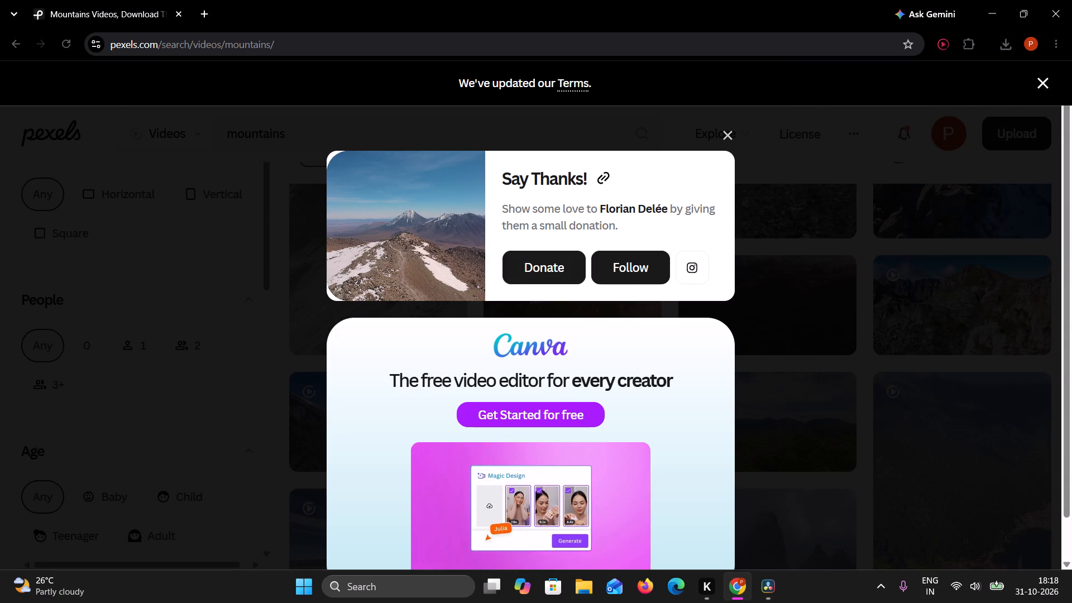
triple_click(458, 137)
text(car driving mountain)
key(Return)
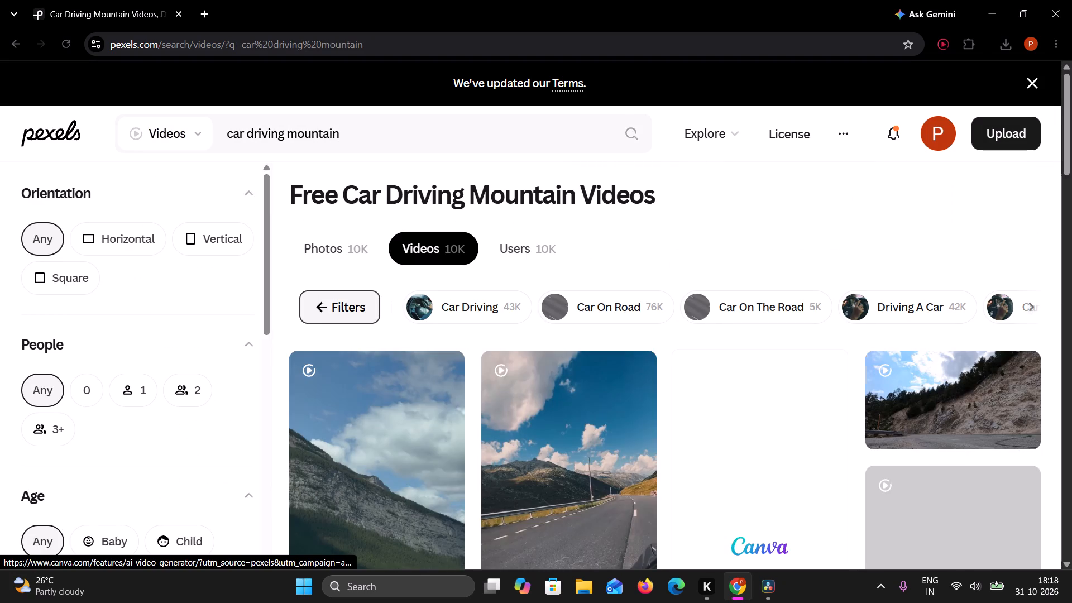
Browse the search results for a mountain driving clip that suits the timeline.
scroll(688, 433, down, 3)
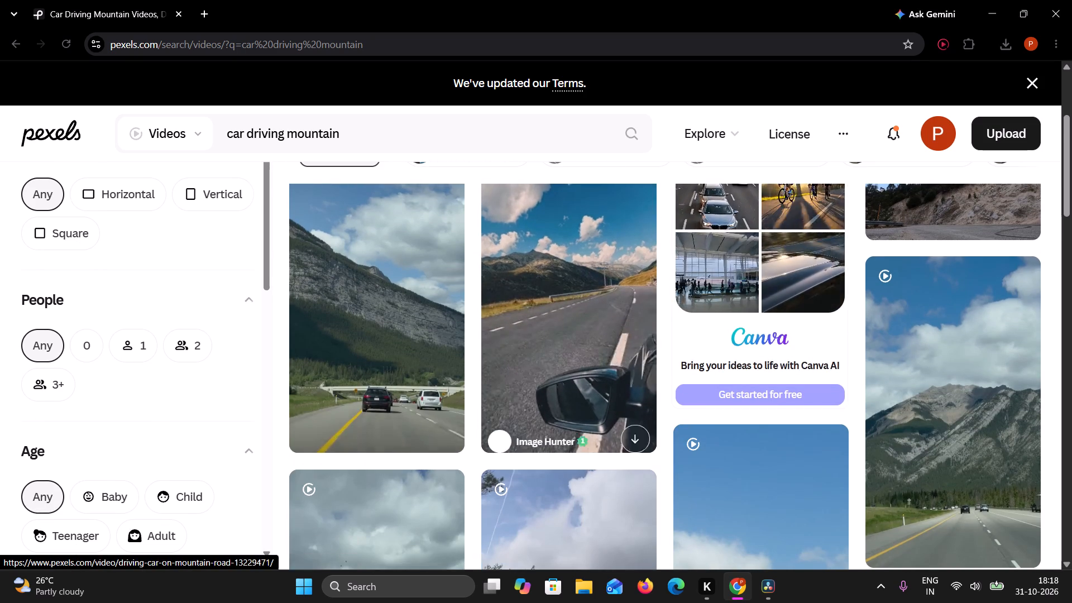
scroll(673, 421, down, 13)
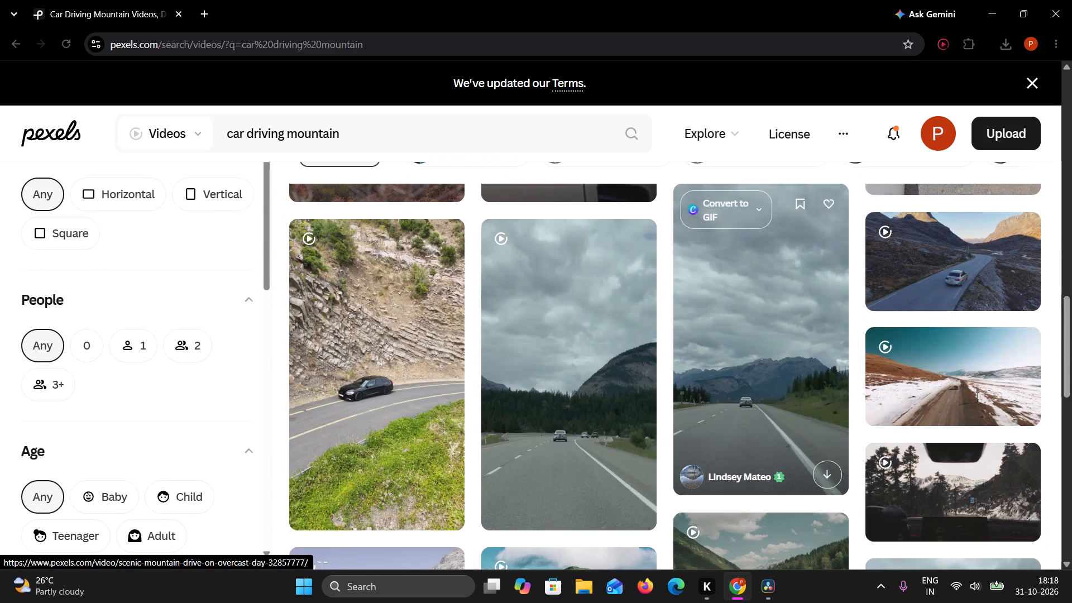
scroll(673, 422, down, 8)
scroll(673, 422, up, 1)
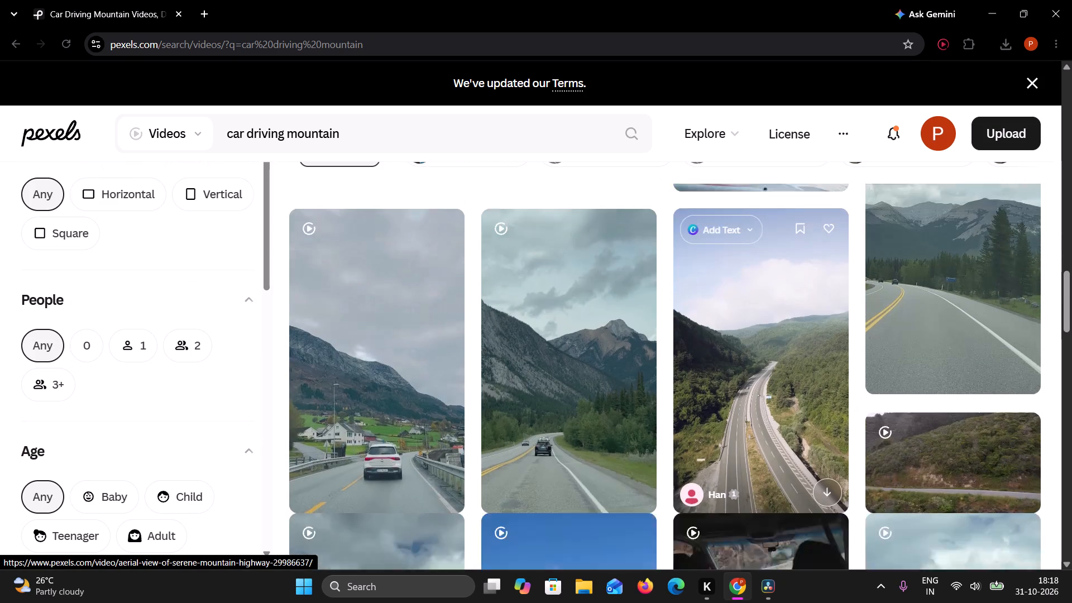
scroll(673, 422, down, 9)
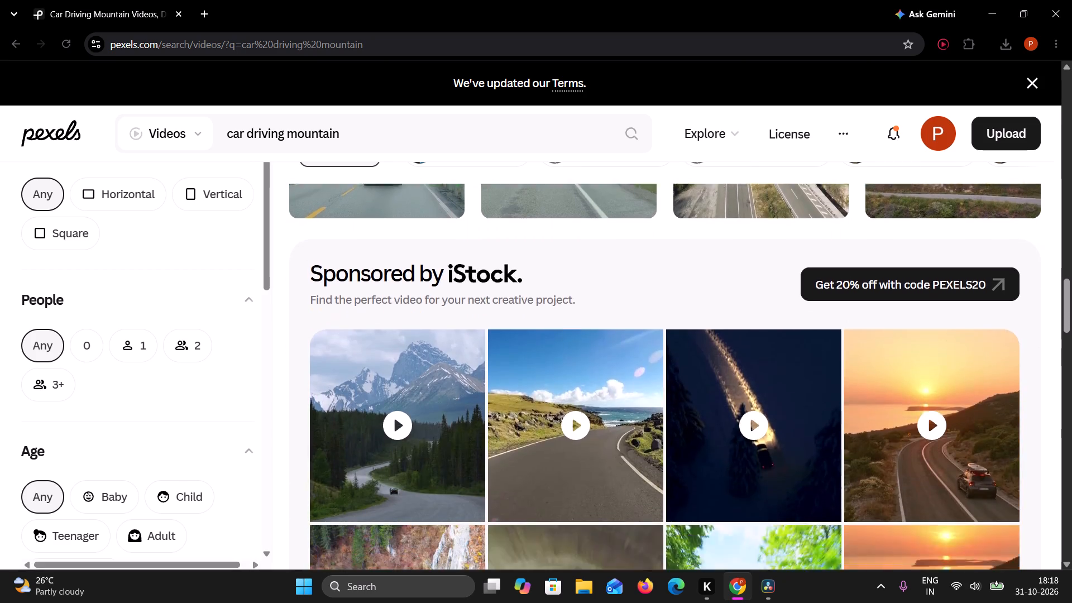
scroll(673, 422, down, 3)
scroll(673, 422, up, 1)
scroll(673, 422, down, 1)
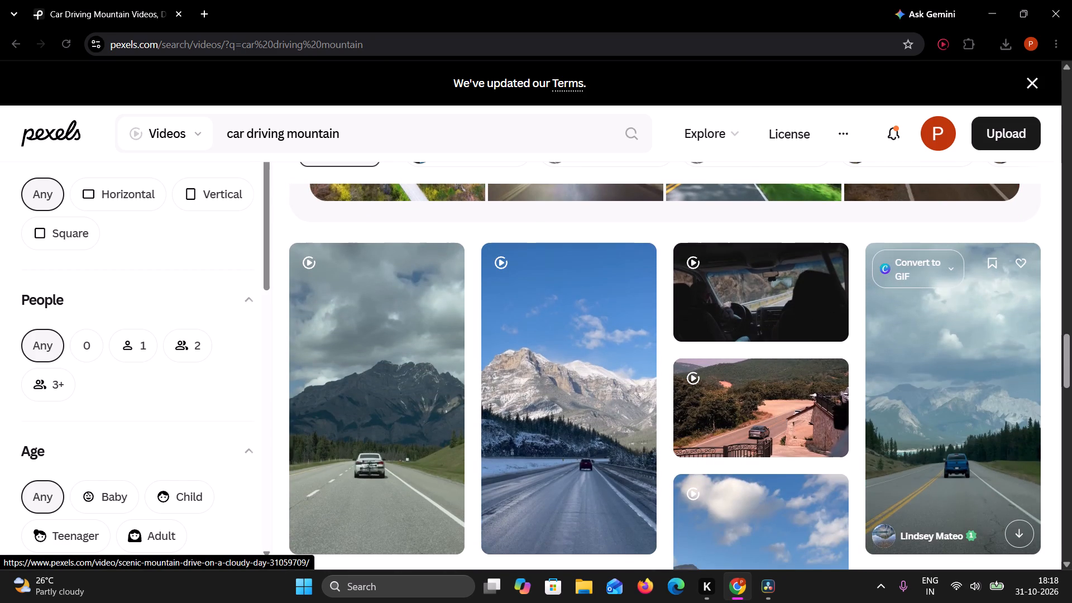
scroll(926, 490, down, 8)
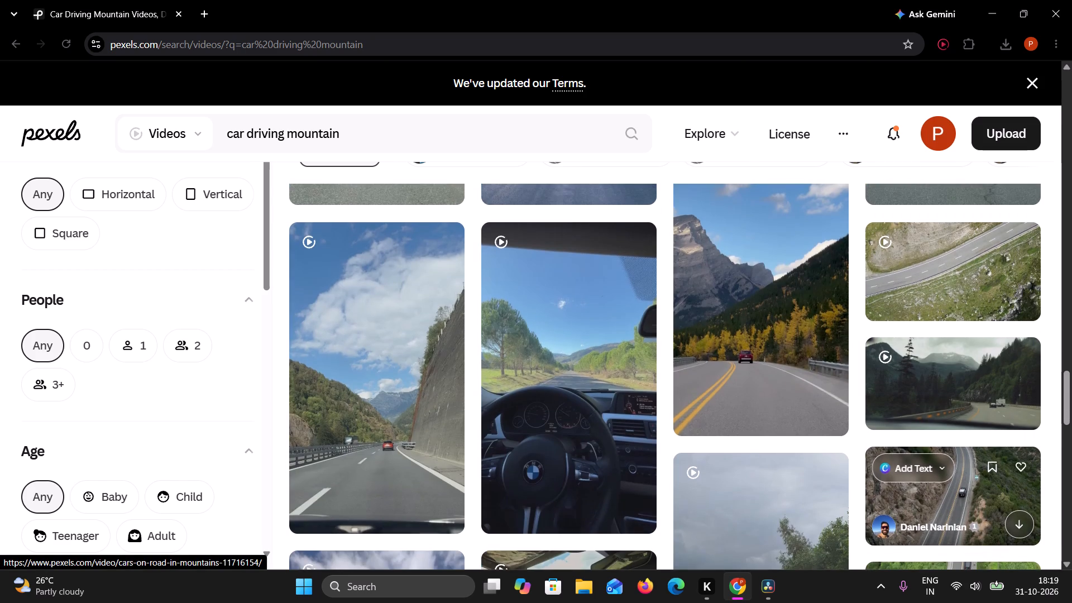
scroll(926, 490, down, 2)
Filter the results to horizontal videos and download the cloudy-day mountain highway clip 16183616_4094_2160_30fps to the Downloads folder.
click(109, 201)
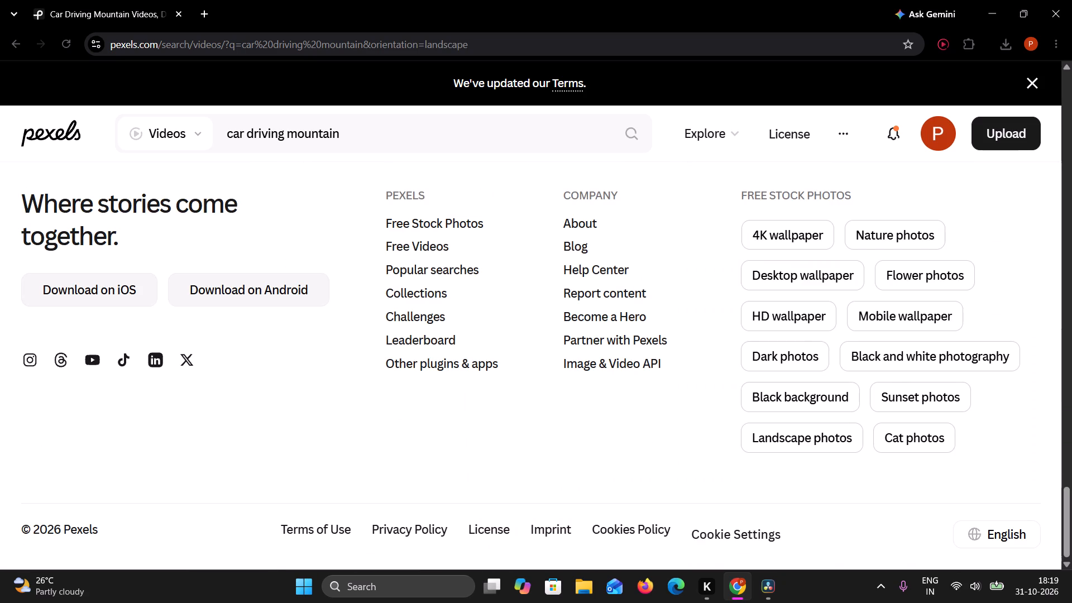
scroll(845, 402, up, 12)
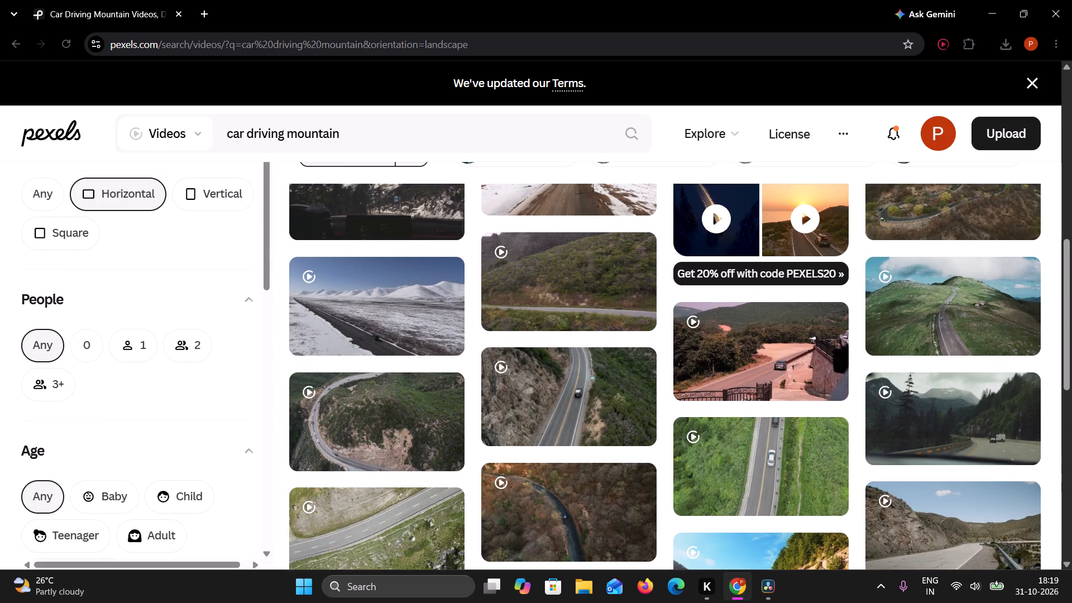
scroll(843, 414, up, 1)
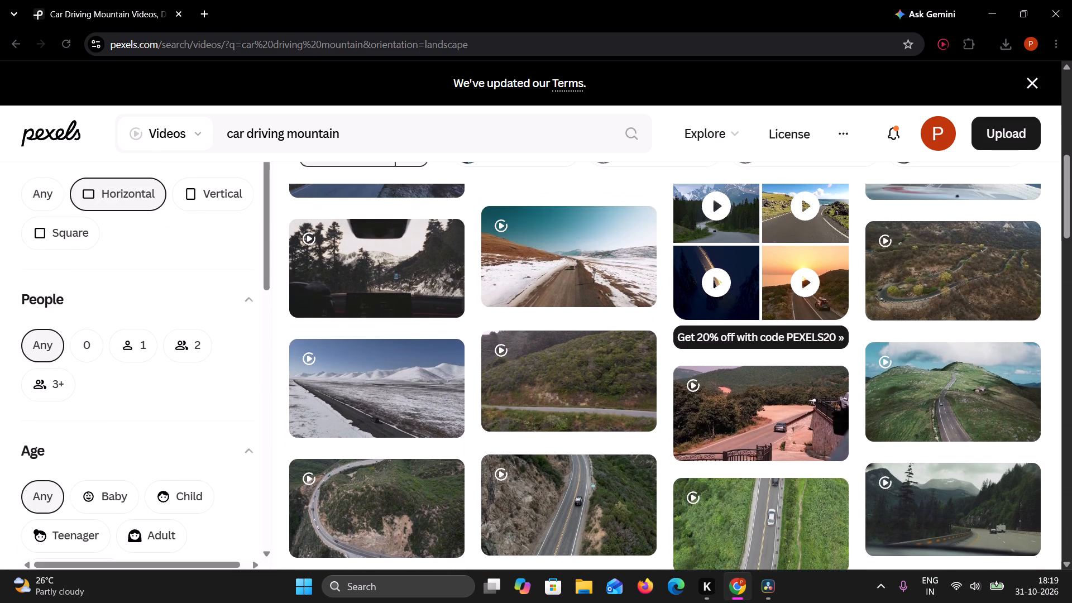
scroll(843, 414, up, 2)
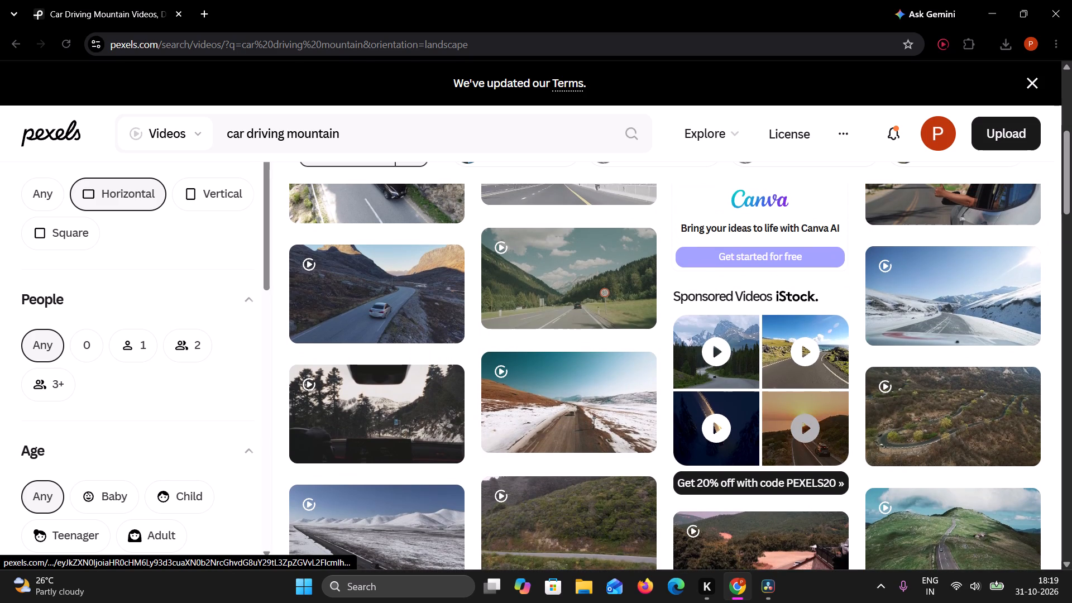
scroll(981, 508, down, 1)
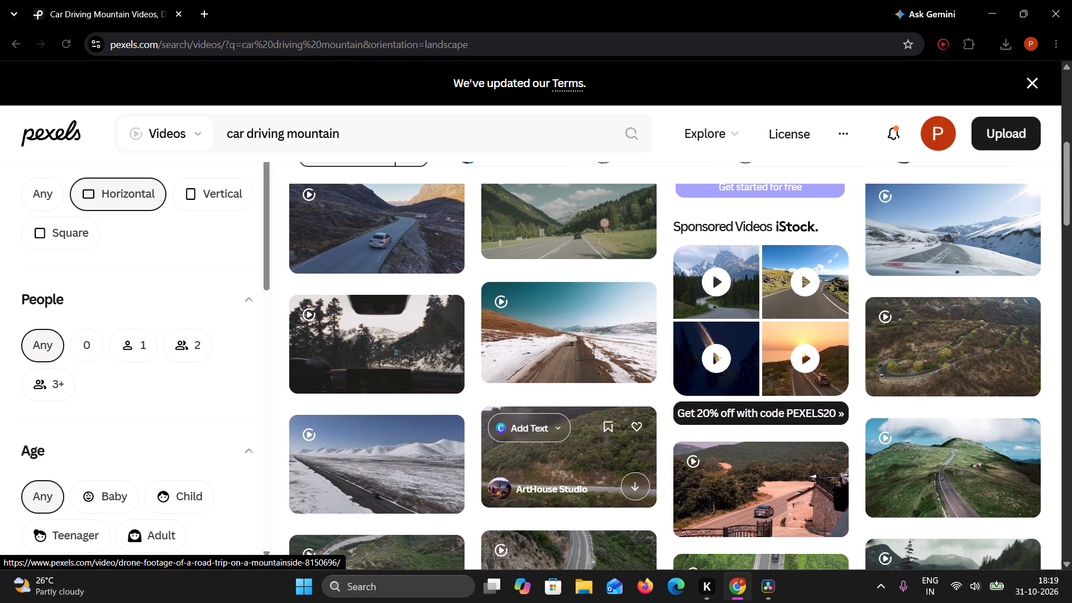
scroll(586, 525, down, 2)
scroll(586, 525, up, 1)
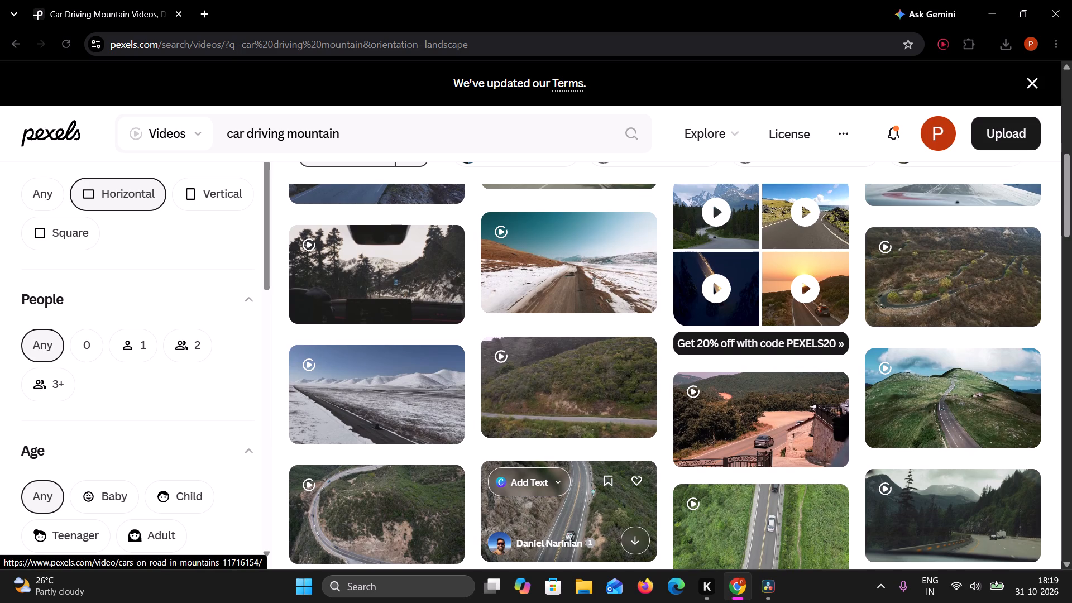
scroll(592, 497, down, 4)
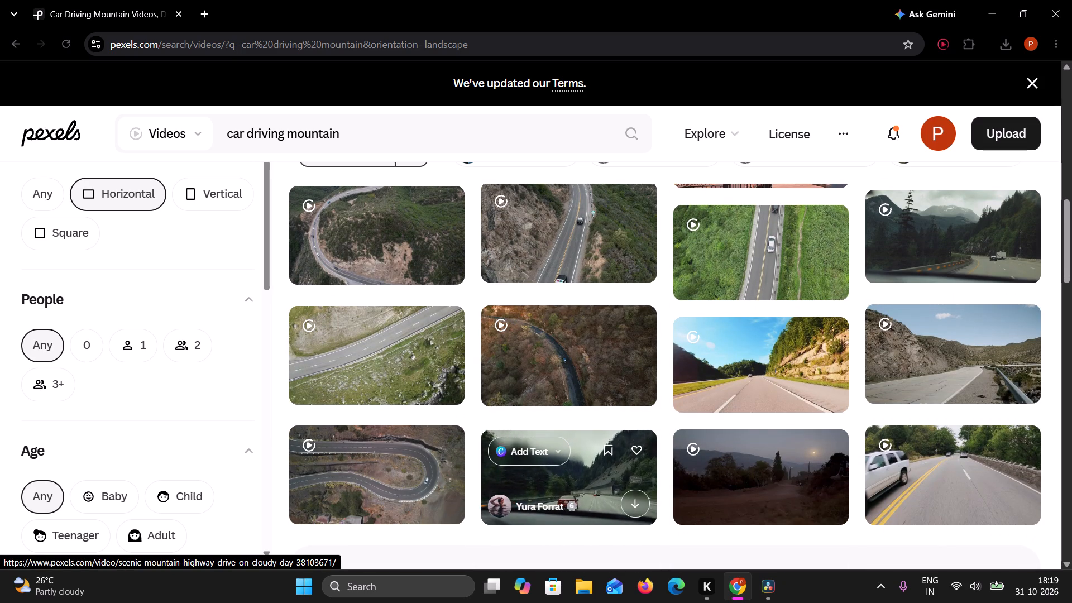
click(633, 502)
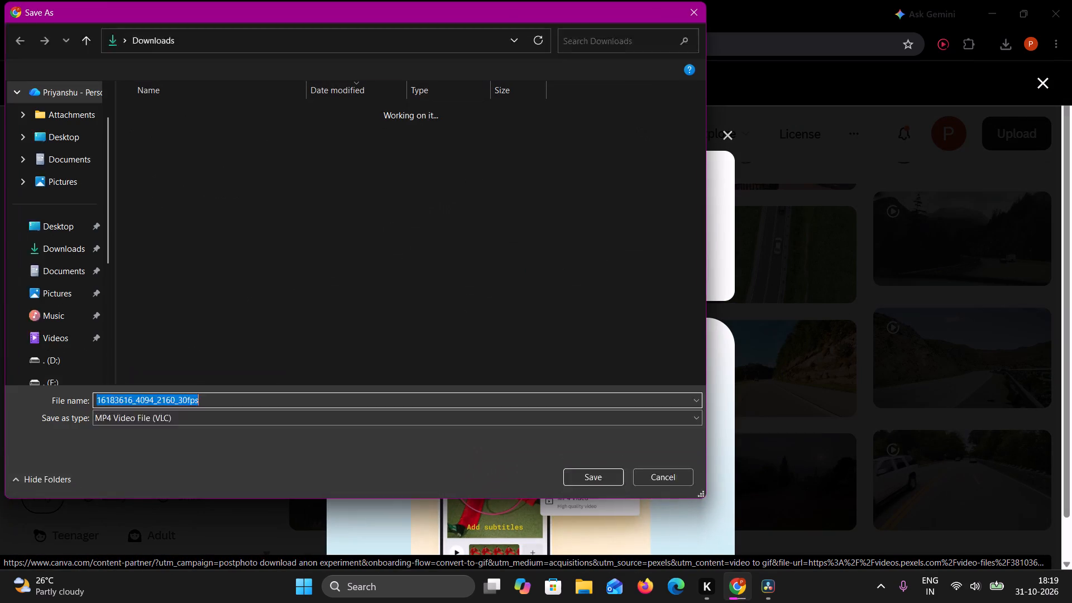
click(597, 477)
Switch back to DaVinci Resolve and import 16183616_4094_2160_30fps from Downloads into the media pool.
click(767, 597)
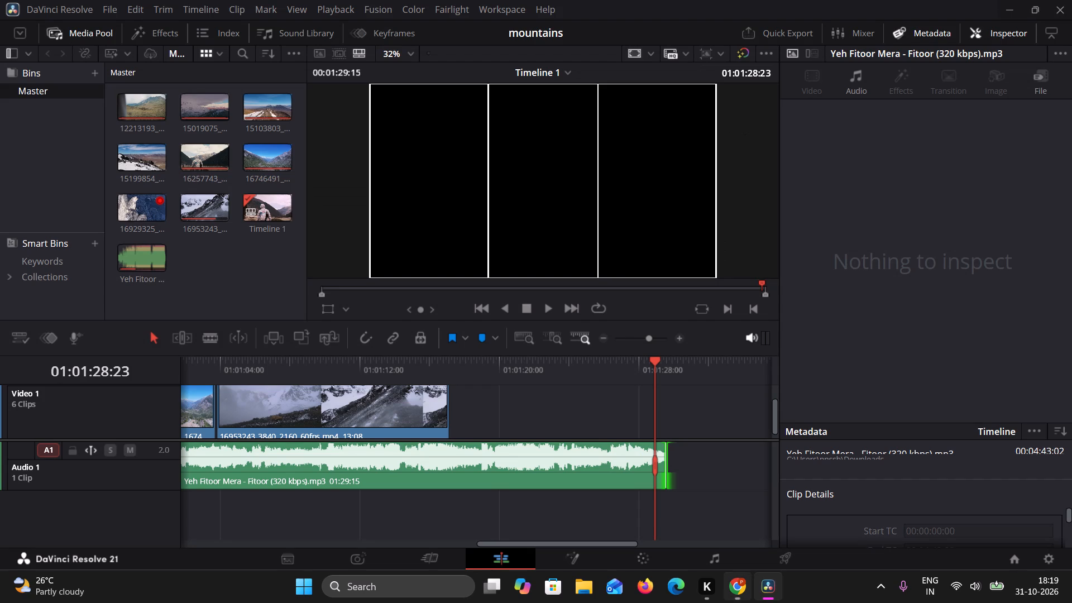
click(104, 14)
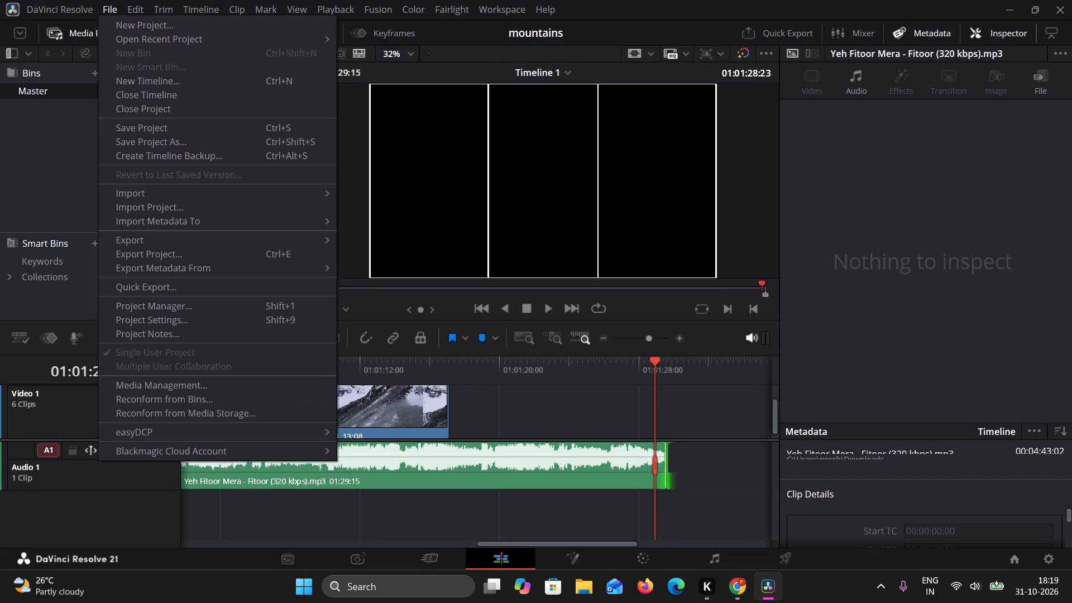
click(170, 198)
click(385, 209)
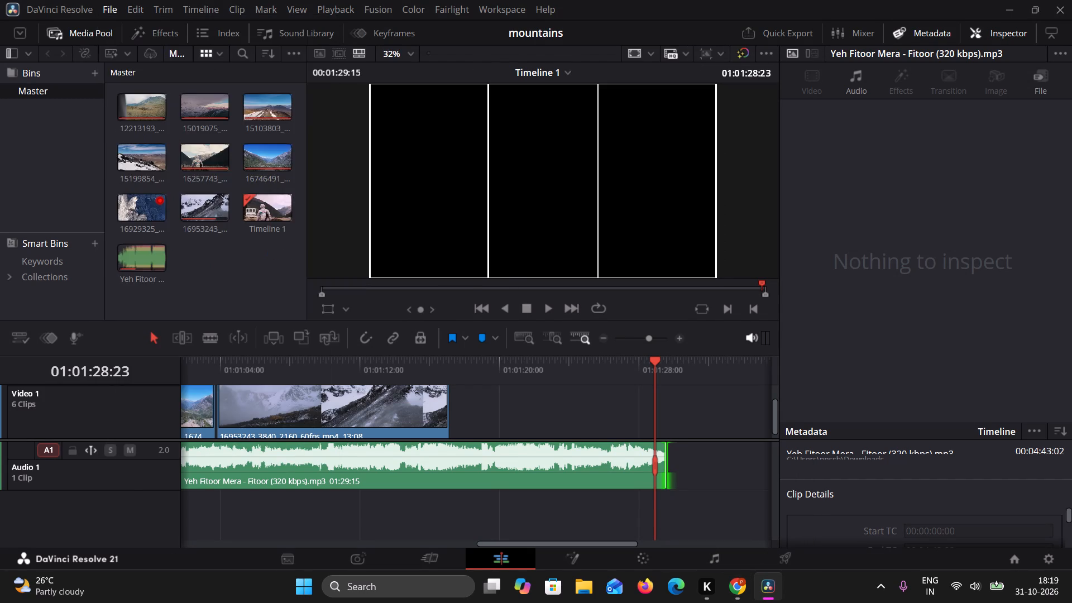
click(242, 134)
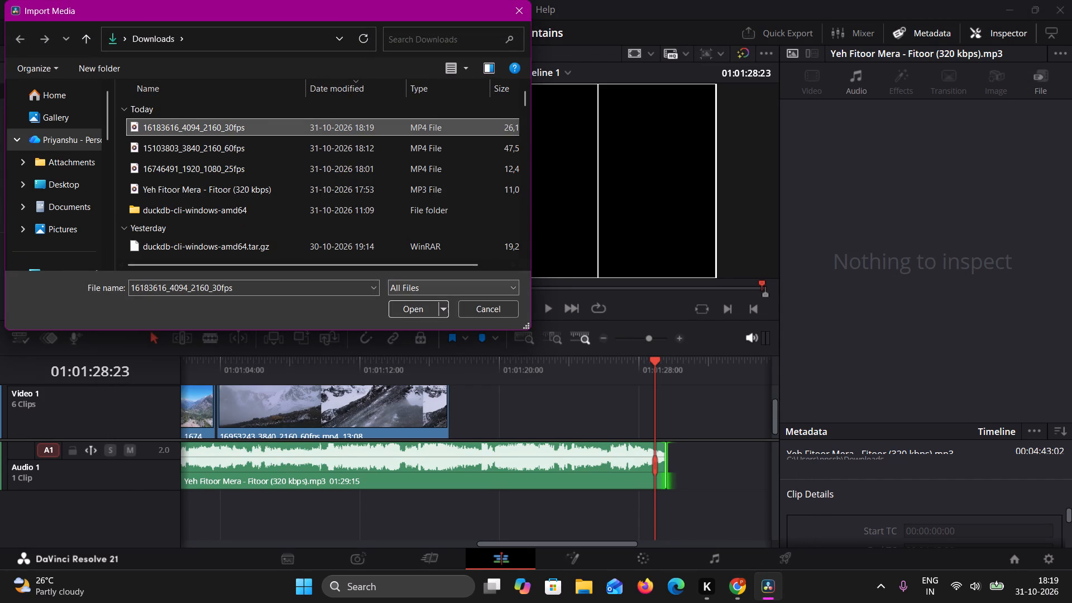
click(415, 313)
Place the 16183616 highway driving clip on Video 1 at the end of the snowy mountain clip 16953243, above the extended music.
drag(208, 158, 477, 380)
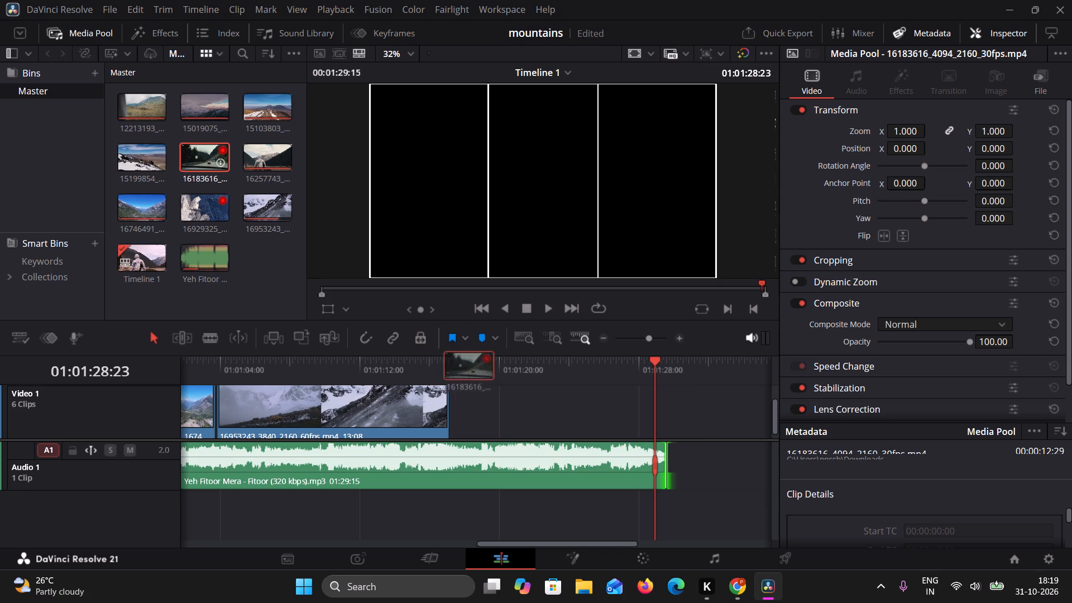
drag(477, 380, 442, 414)
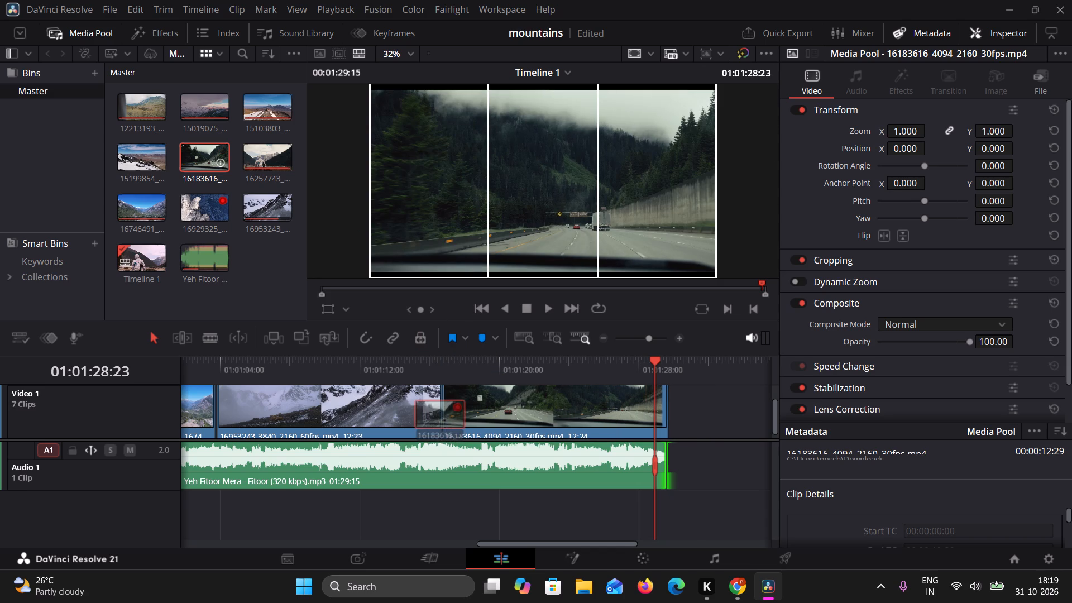
drag(442, 414, 448, 406)
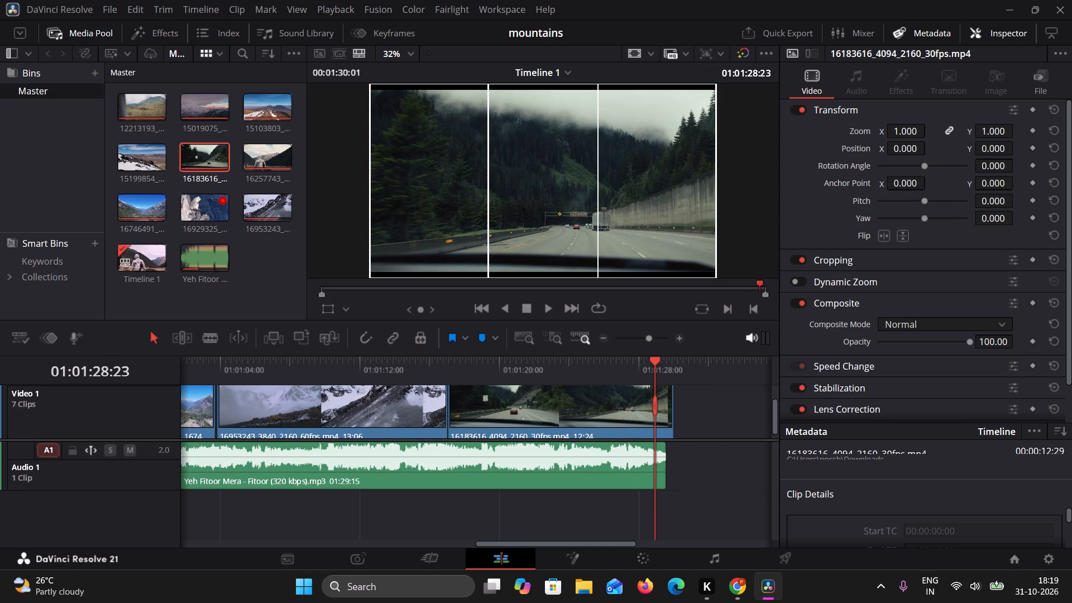
Play from 01:01:16:14 across the cut into the new driving clip and stop partway through it.
drag(658, 363, 439, 370)
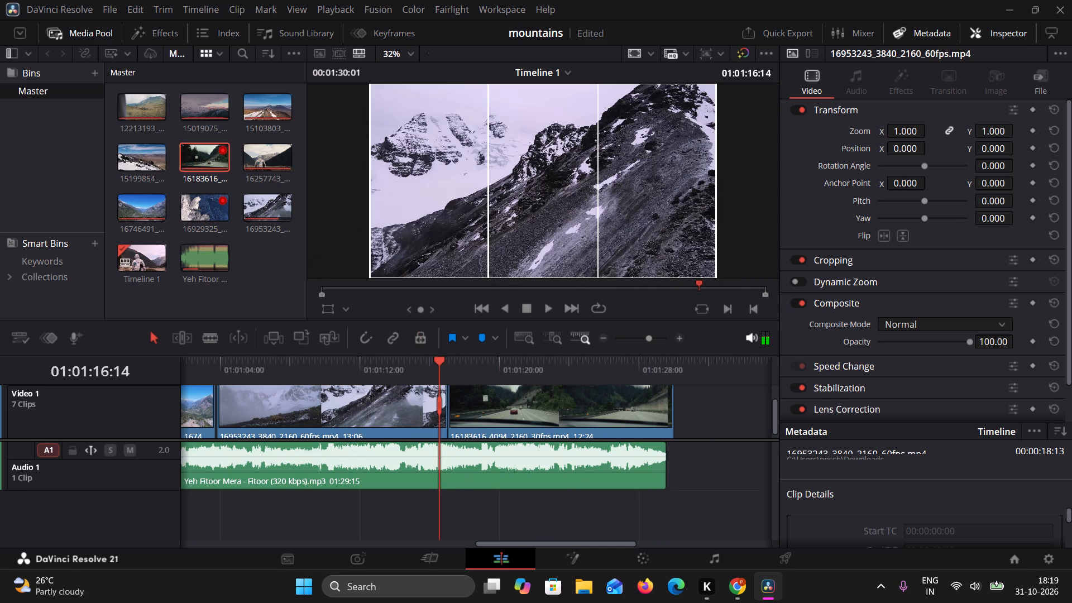
click(548, 308)
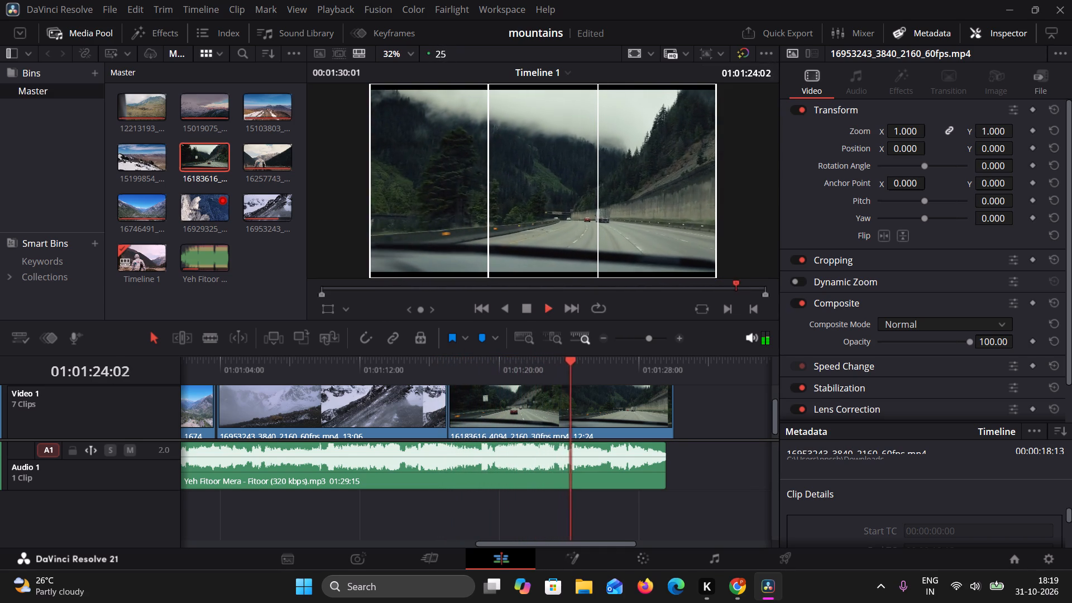
click(530, 313)
Switch to the Pexels page in Chrome, dismiss the donation pop-up and search videos for "car driving mountain india".
click(740, 587)
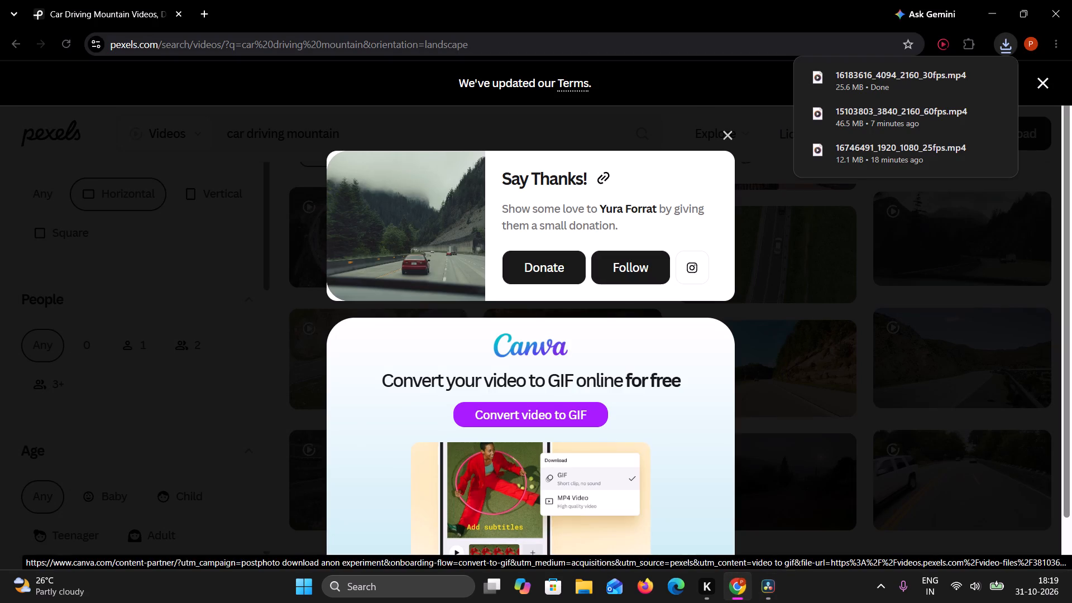
click(729, 137)
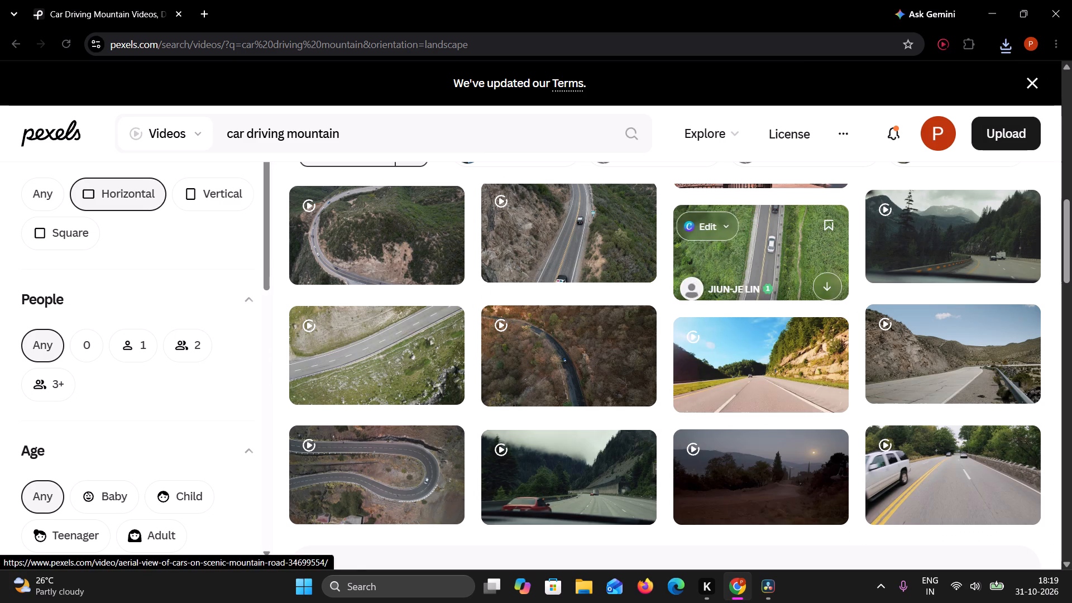
click(419, 123)
key(space)
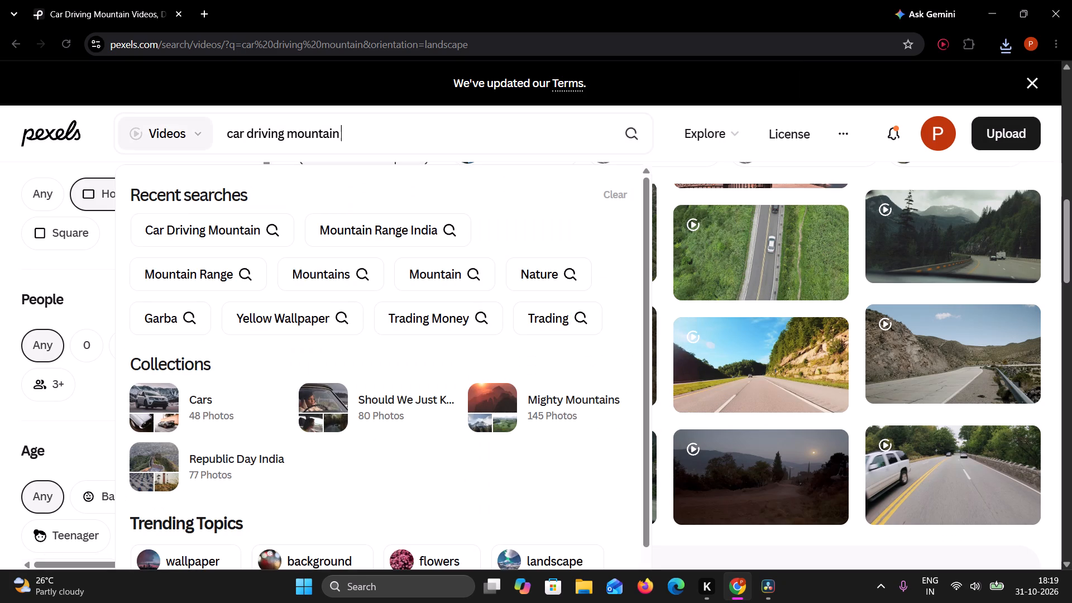
text(indian)
key(BackSpace)
key(Return)
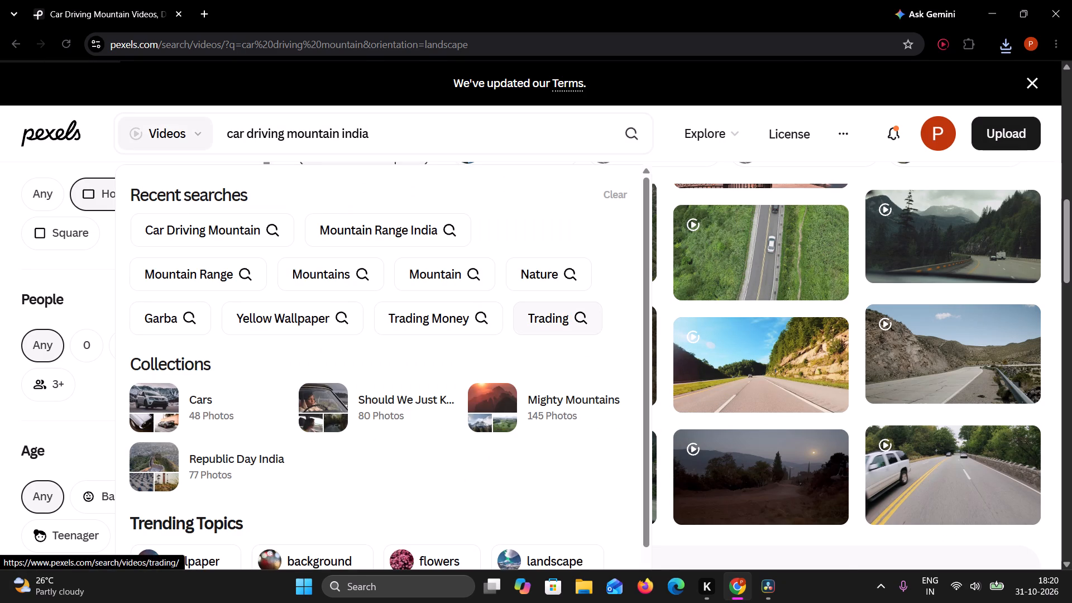
Download the Collab Media clip of driving a snowy mountain road, 15271390-hd_1920_1080_60fps, to the Downloads folder.
scroll(690, 398, down, 2)
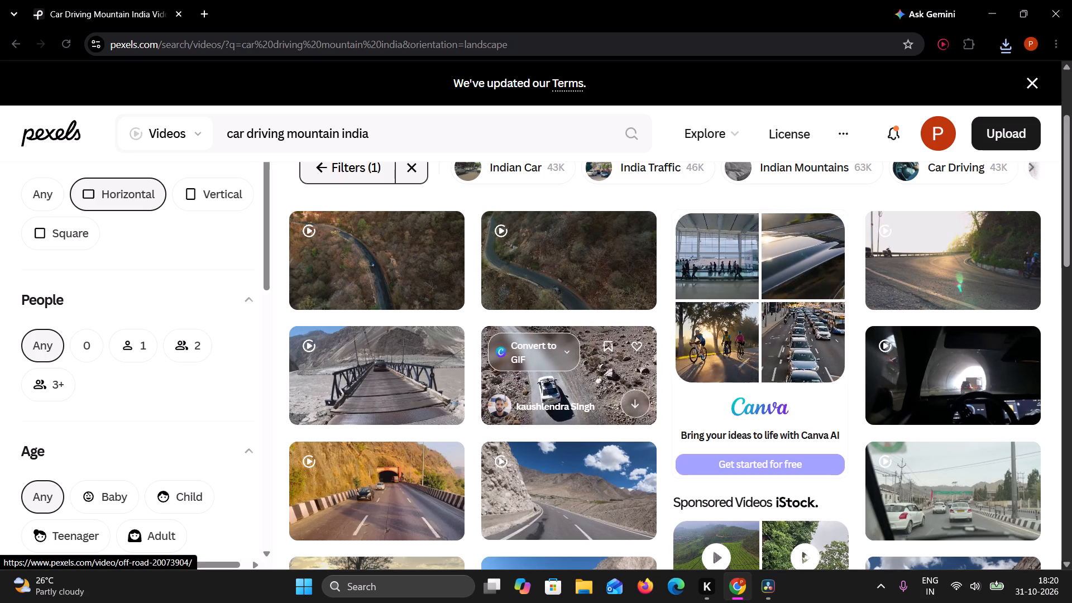
scroll(994, 398, down, 1)
scroll(994, 398, up, 1)
scroll(994, 398, down, 11)
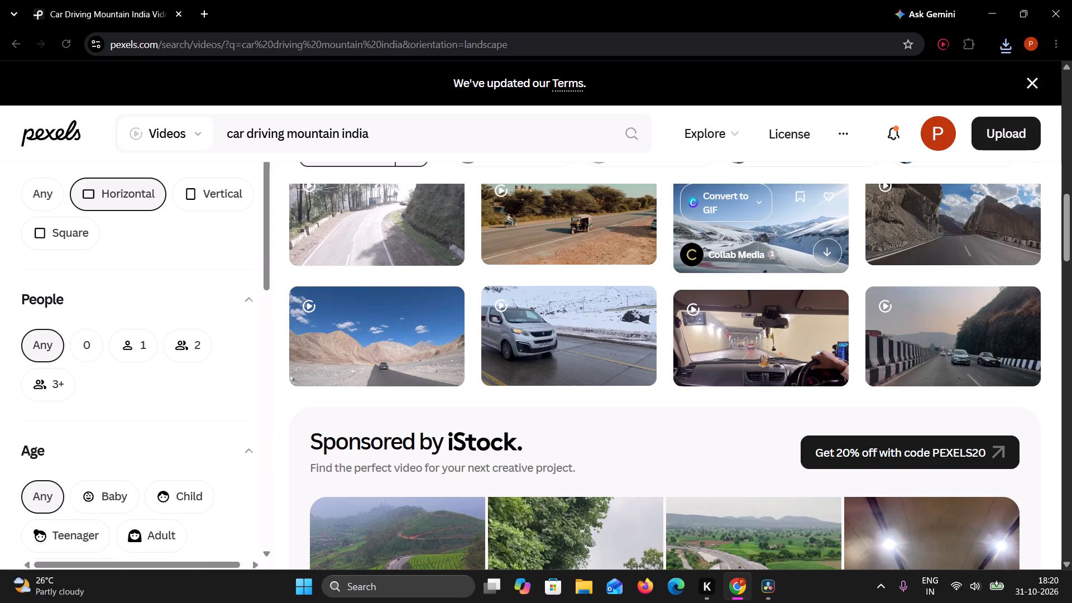
click(823, 251)
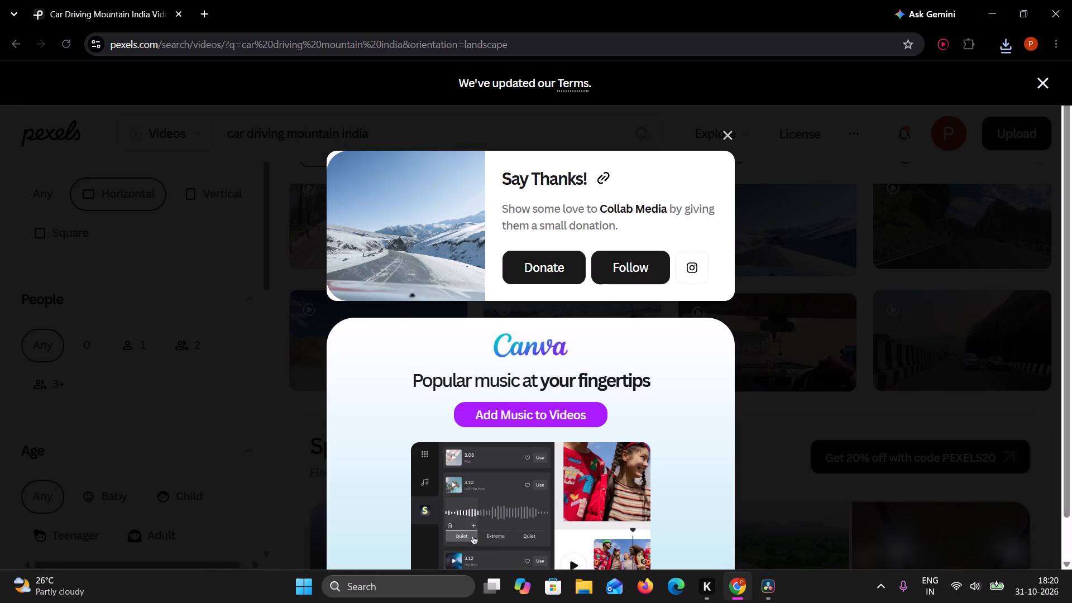
click(581, 473)
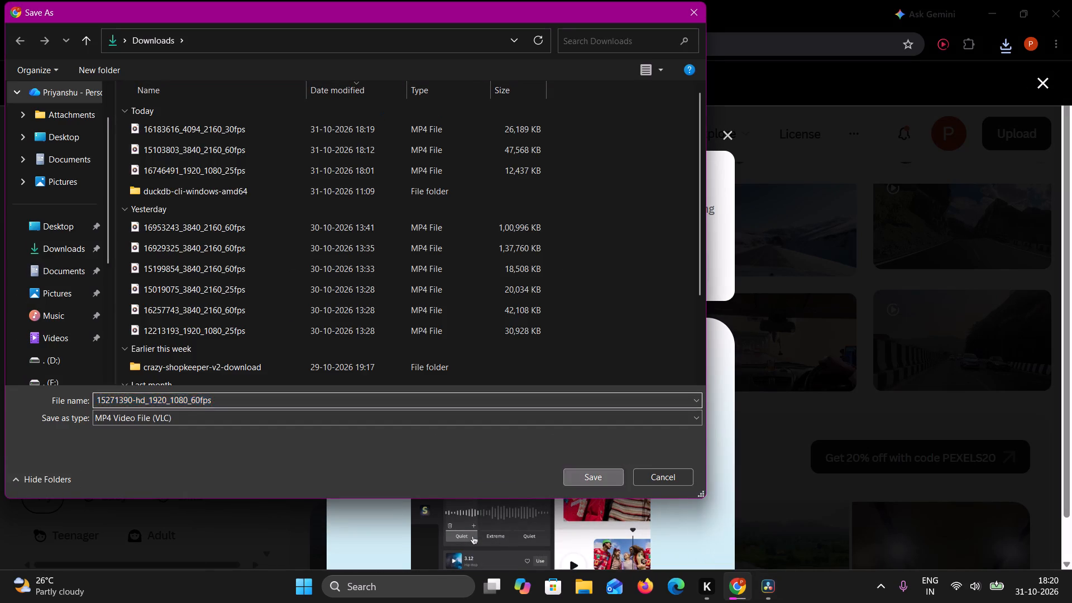
Switch back to DaVinci Resolve.
click(776, 596)
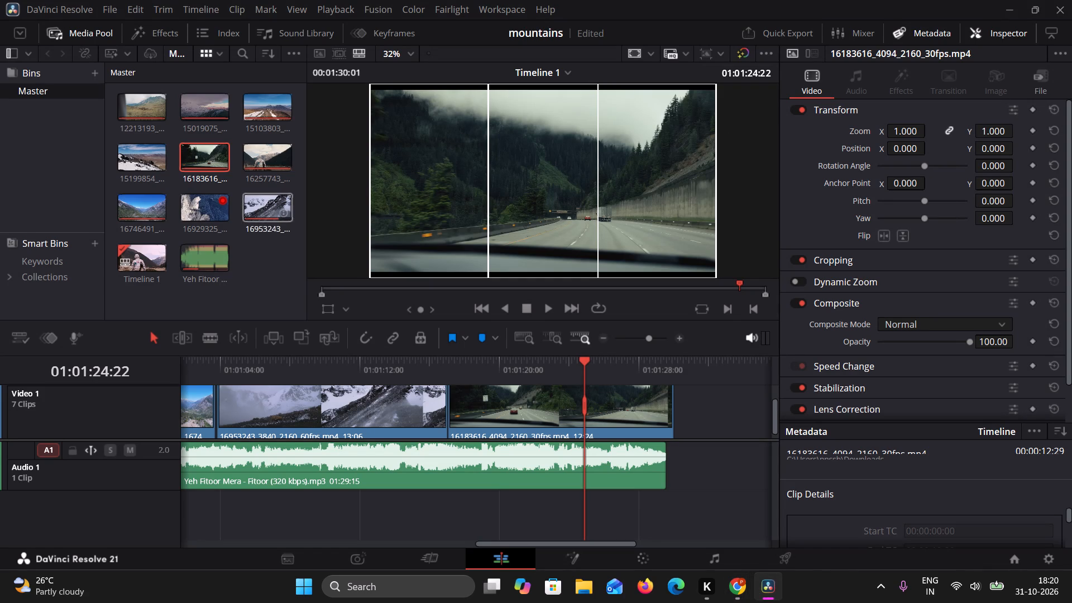
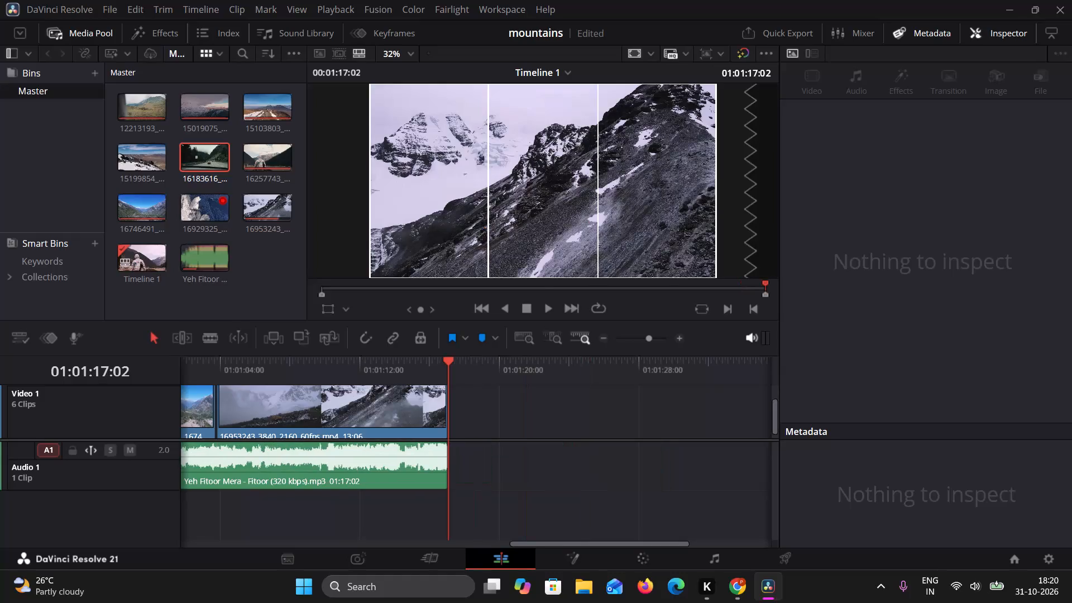
Undo the last deletion, lock the Audio 1 track and delete the 16183616_4094_2160_30fps clip from the end of Video 1.
key(ctrl+z)
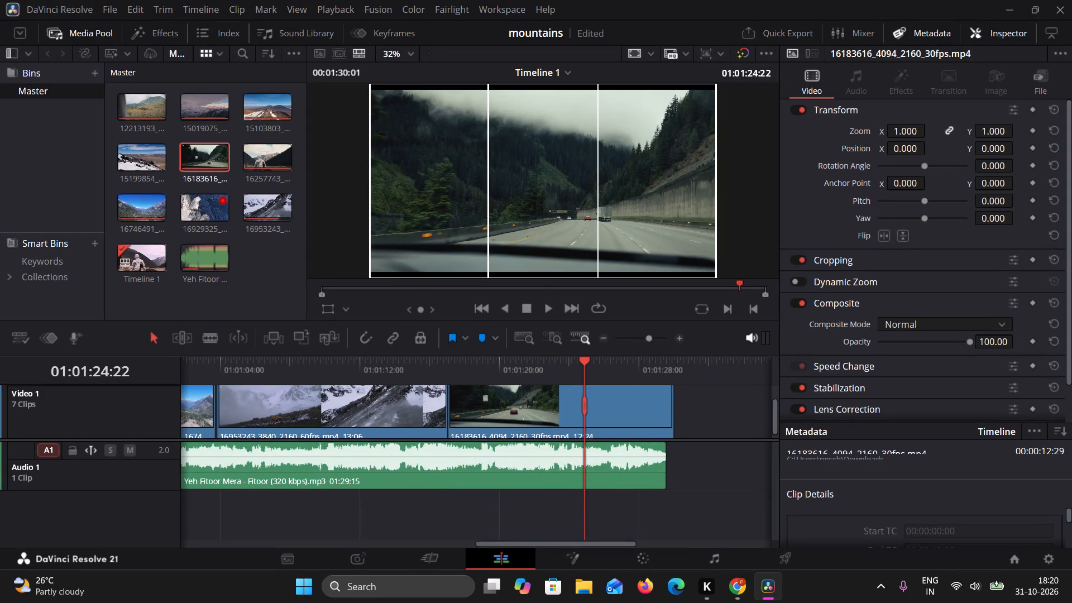
click(66, 453)
click(599, 418)
key(Delete)
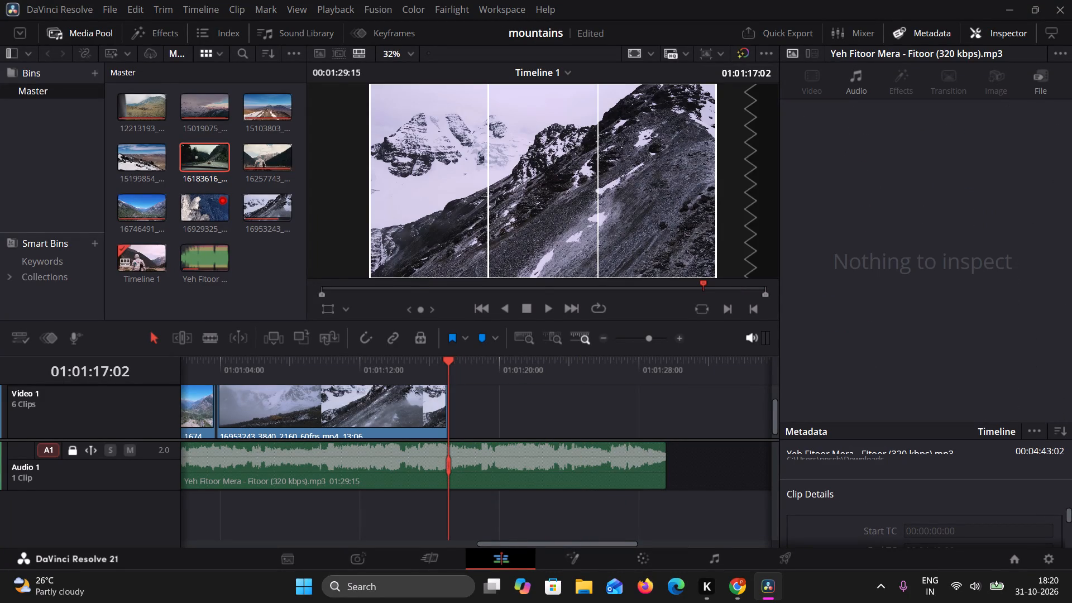
Import the 15271390-hd_1920_1080_60fps clip from the Downloads folder into the Master bin.
click(110, 6)
click(190, 197)
click(380, 207)
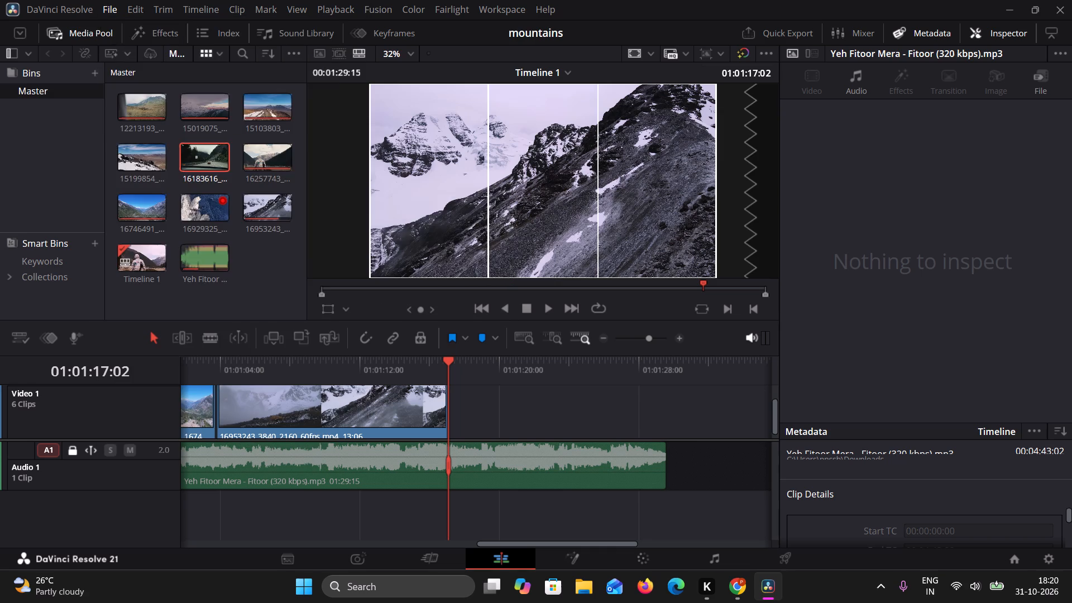
click(220, 133)
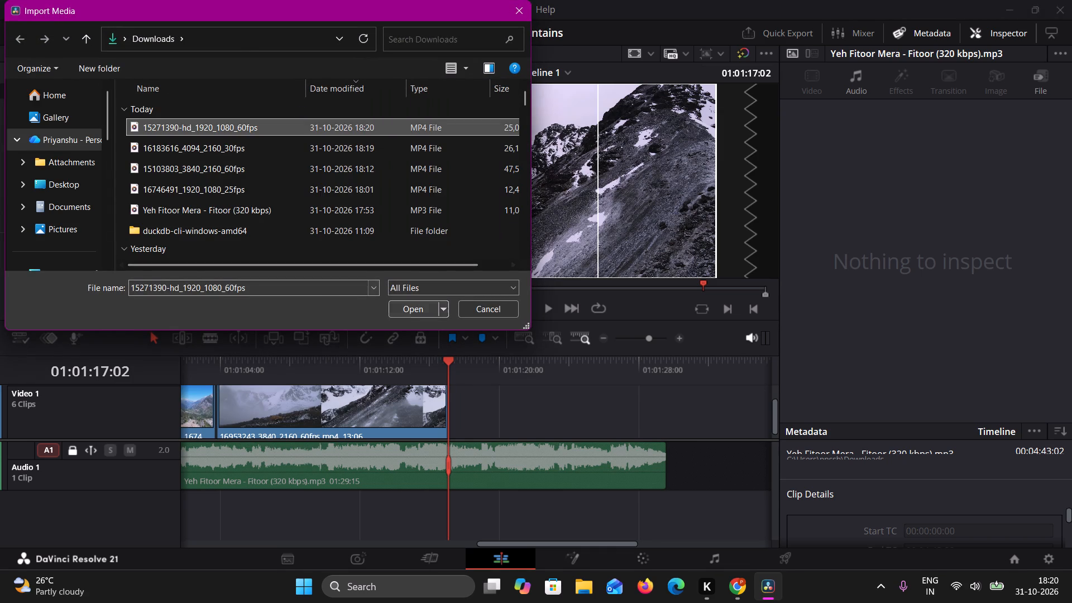
click(401, 315)
Place the 15271390 snowy road clip on Video 1 directly after the 16953243 clip, near 01:01:17:02.
drag(196, 163, 446, 401)
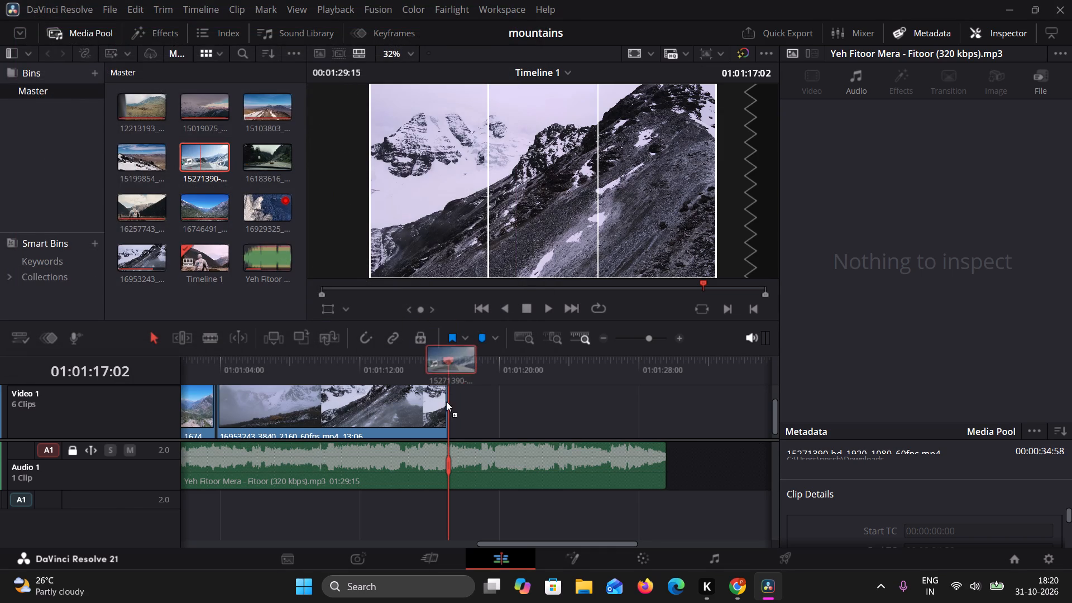
drag(446, 401, 446, 420)
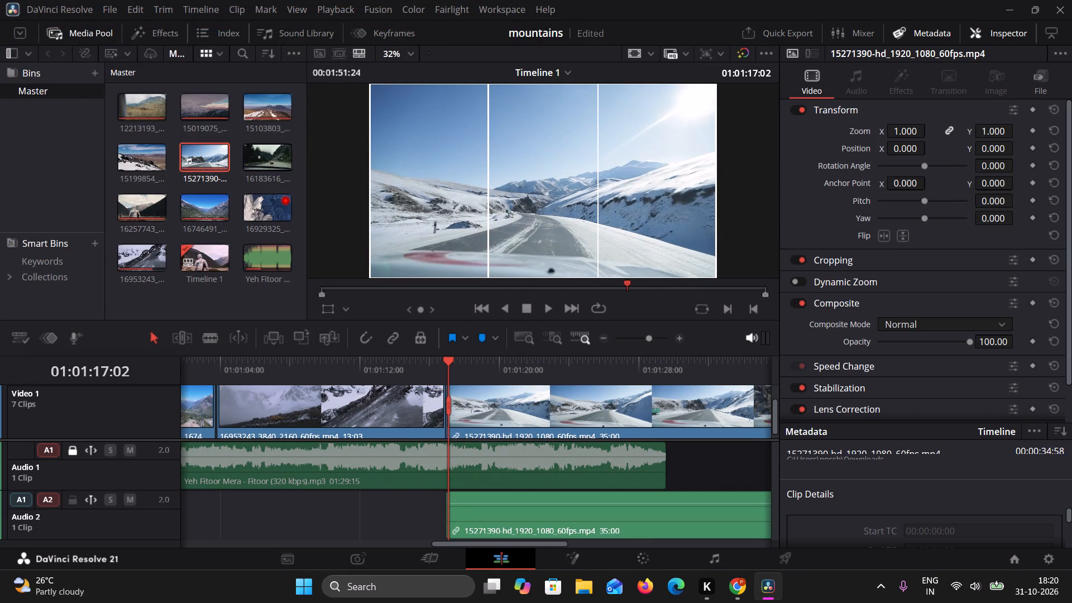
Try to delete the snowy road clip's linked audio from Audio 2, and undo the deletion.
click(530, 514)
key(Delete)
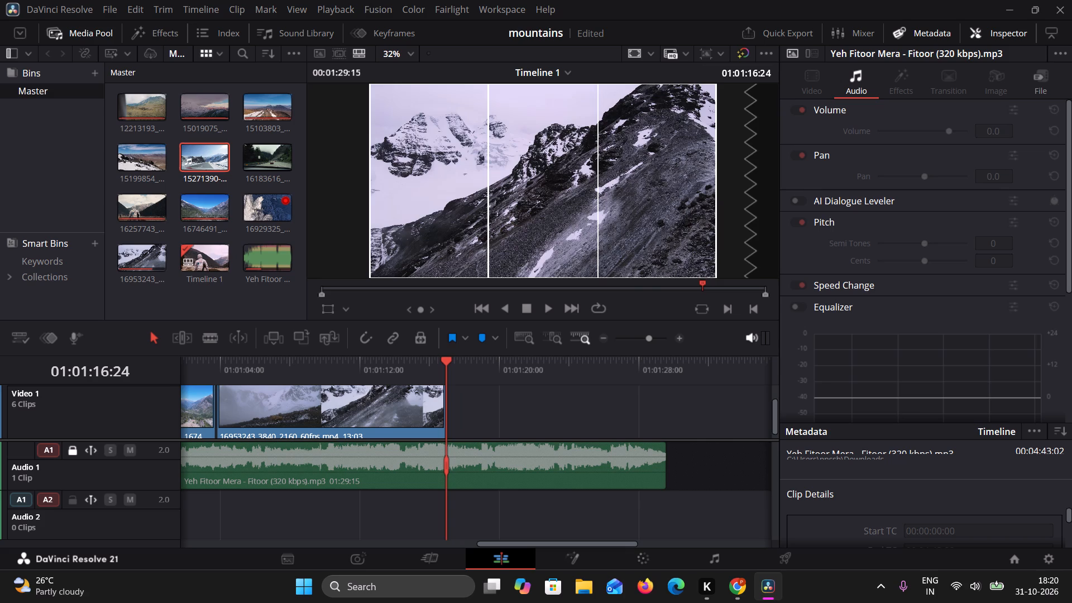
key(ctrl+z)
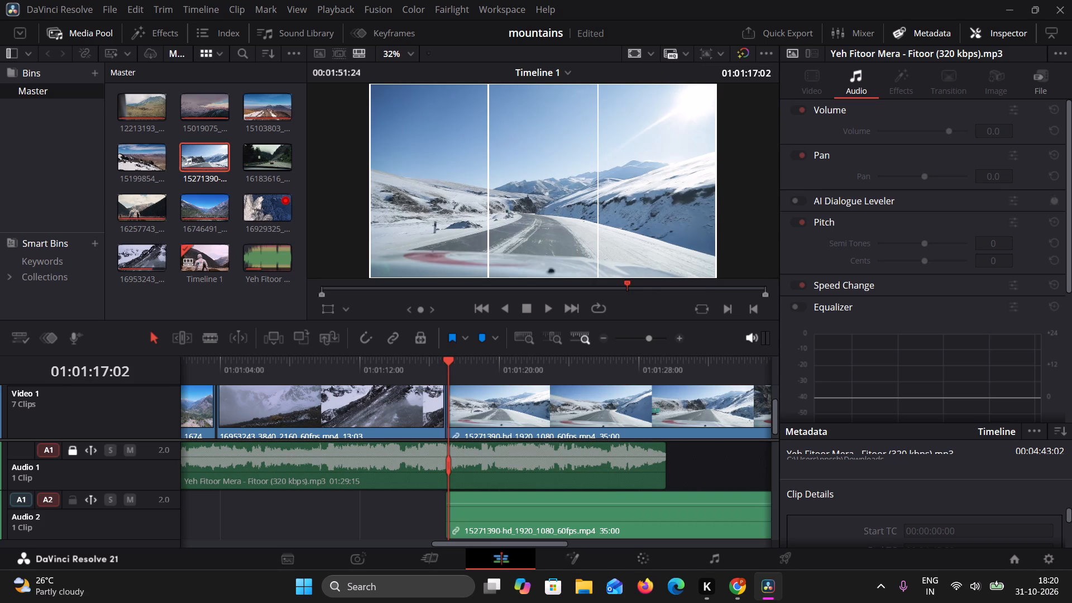
Lock Video 1, delete the snowy road clip's linked audio from Audio 2, and unlock Video 1 again.
scroll(135, 424, up, 2)
click(77, 398)
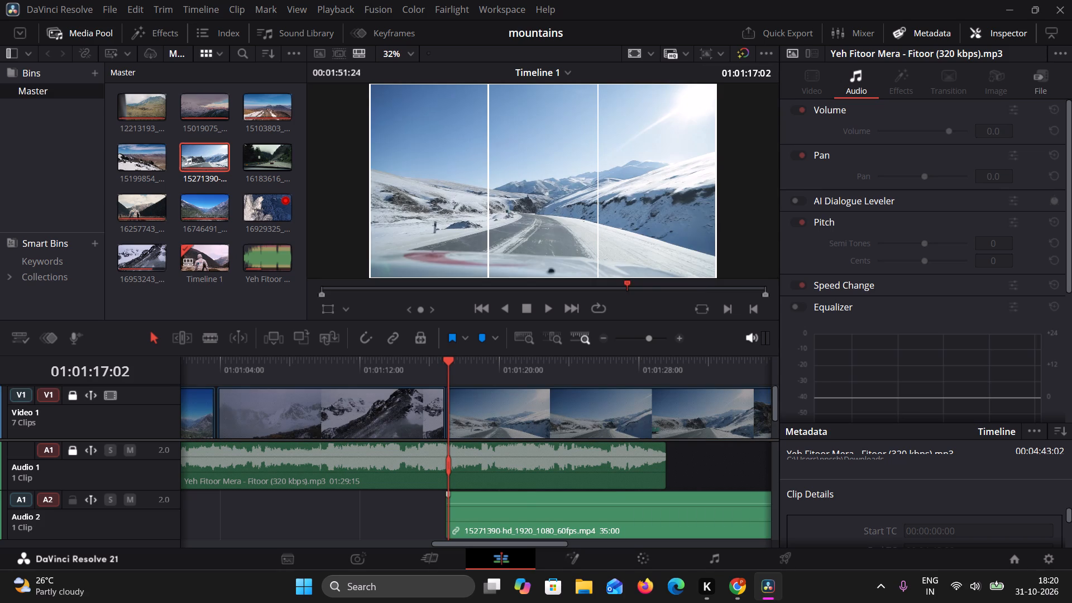
click(516, 505)
key(Delete)
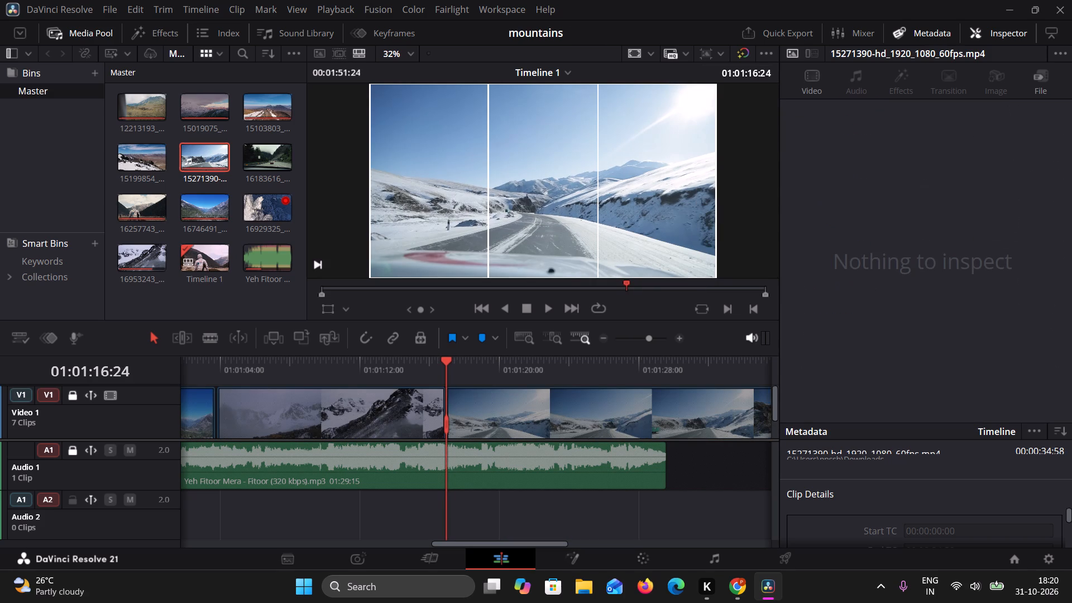
click(68, 395)
Play the snowy road clip from the cut to the end of the song, leaving the playhead at 01:01:29:13.
click(553, 312)
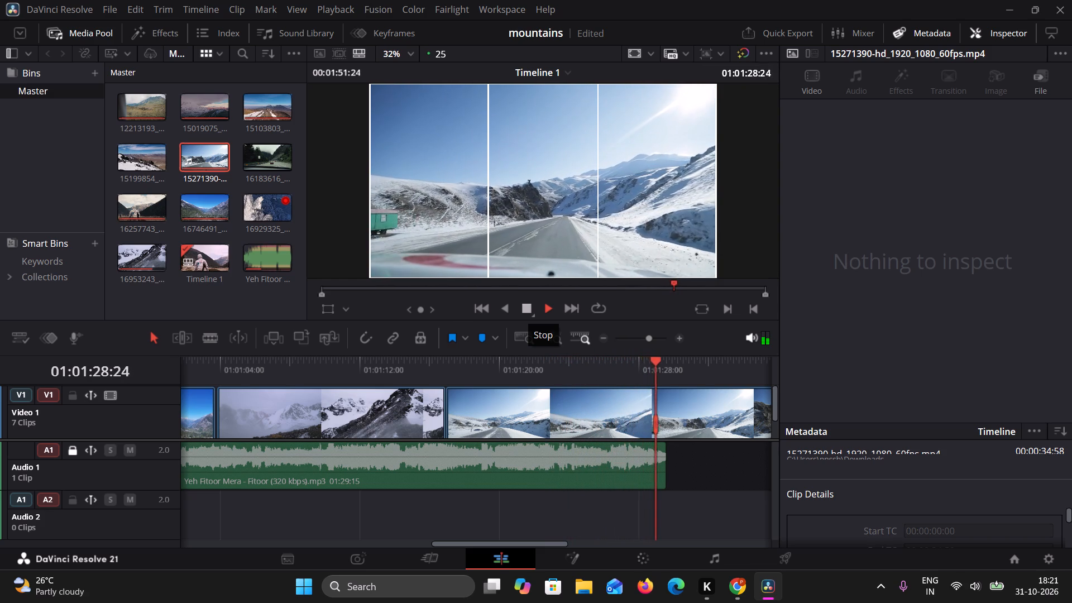
click(527, 309)
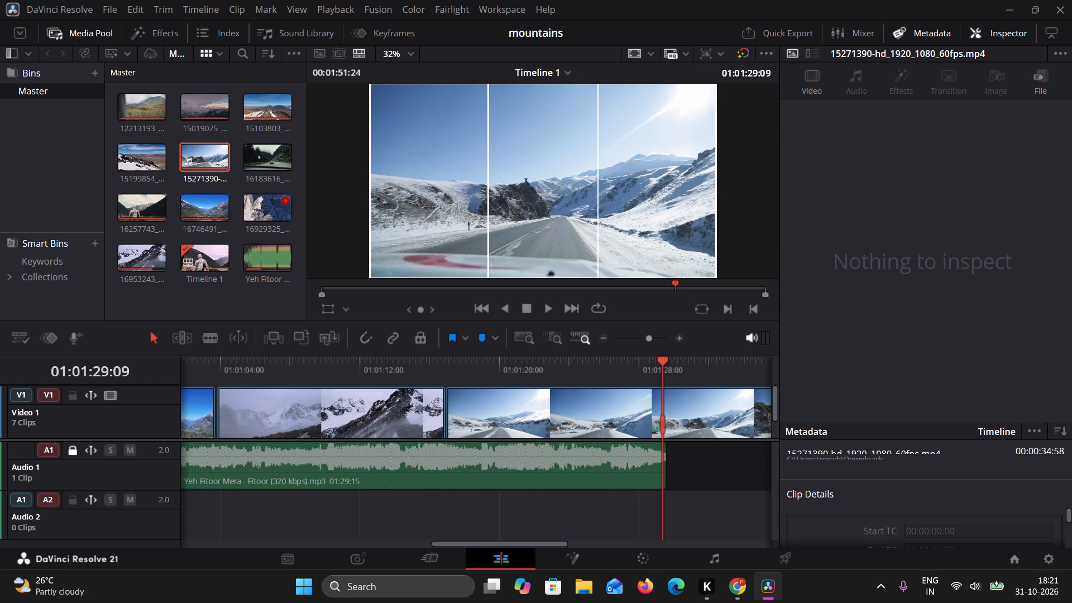
click(668, 359)
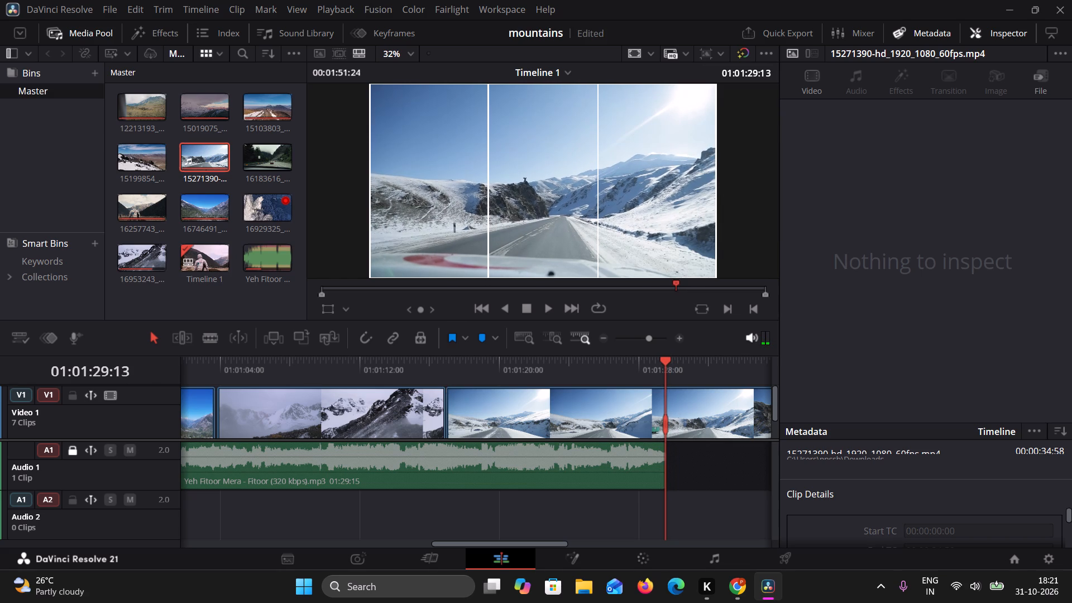
Unlock Audio 1 and extend the song's end to a length of 01:30:17, play on, and extend it further to 01:31:23.
click(665, 468)
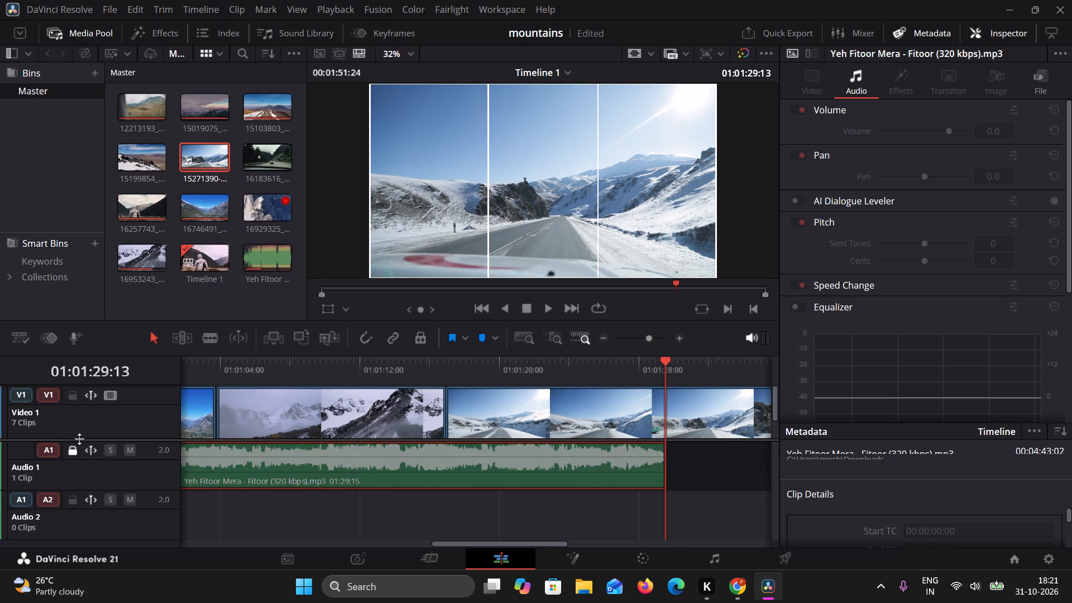
click(73, 454)
click(80, 395)
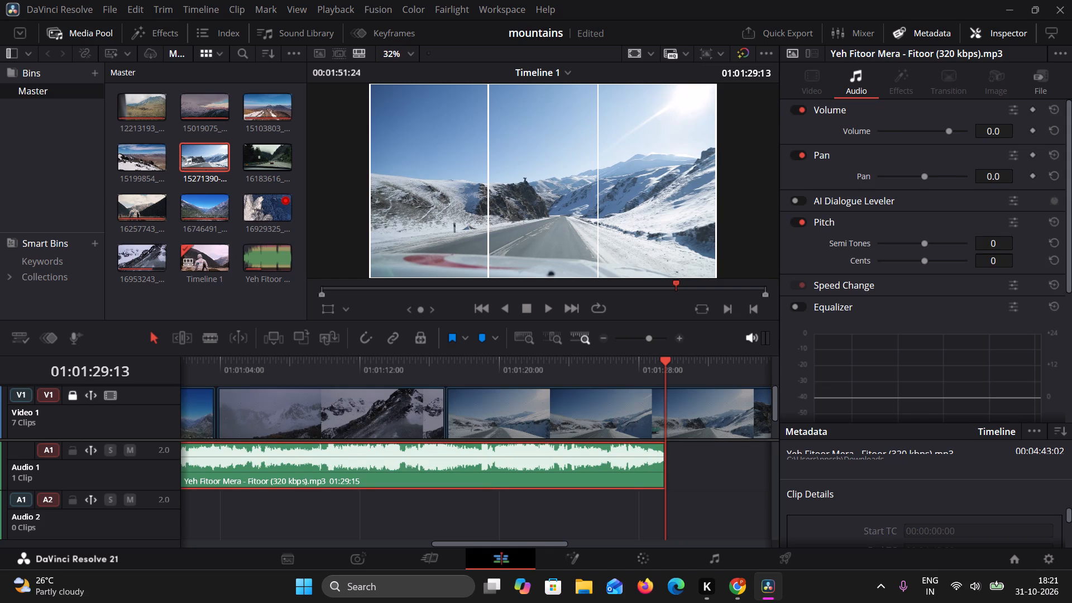
click(70, 400)
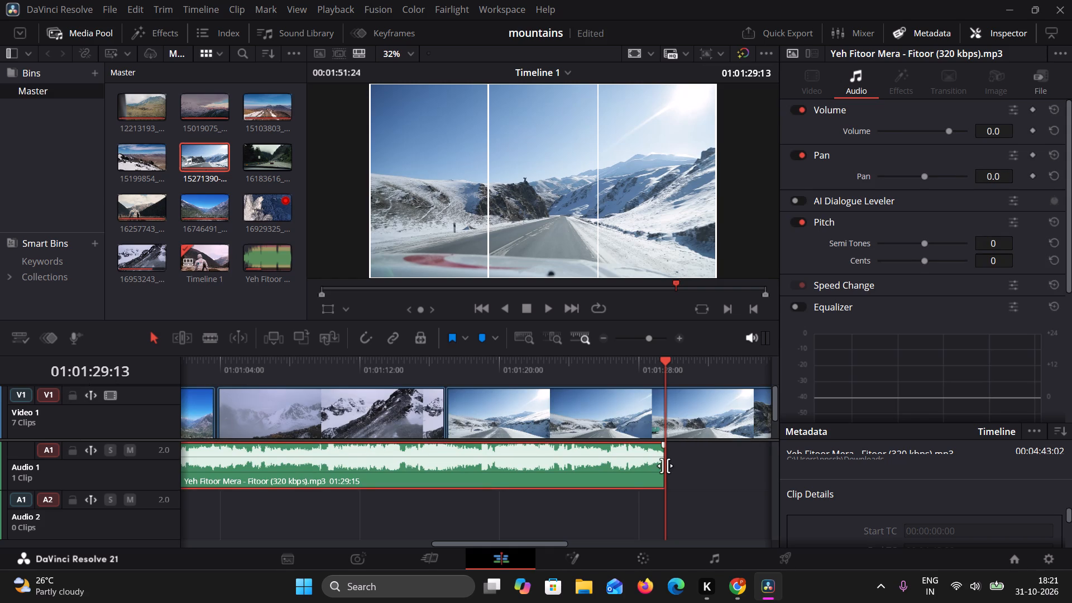
drag(666, 466, 685, 465)
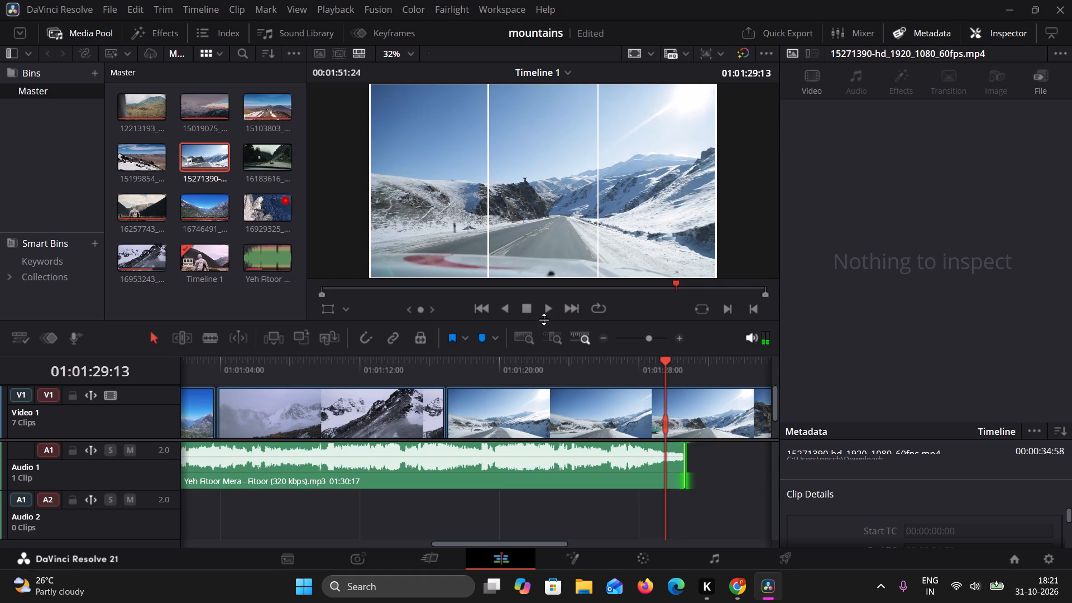
click(545, 313)
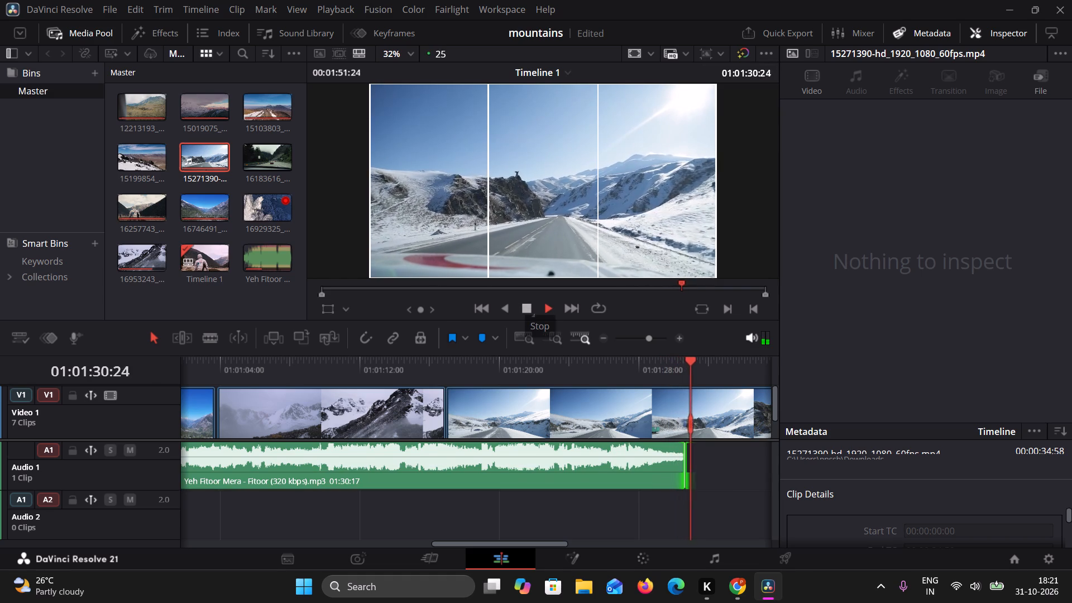
click(523, 305)
drag(685, 462, 706, 460)
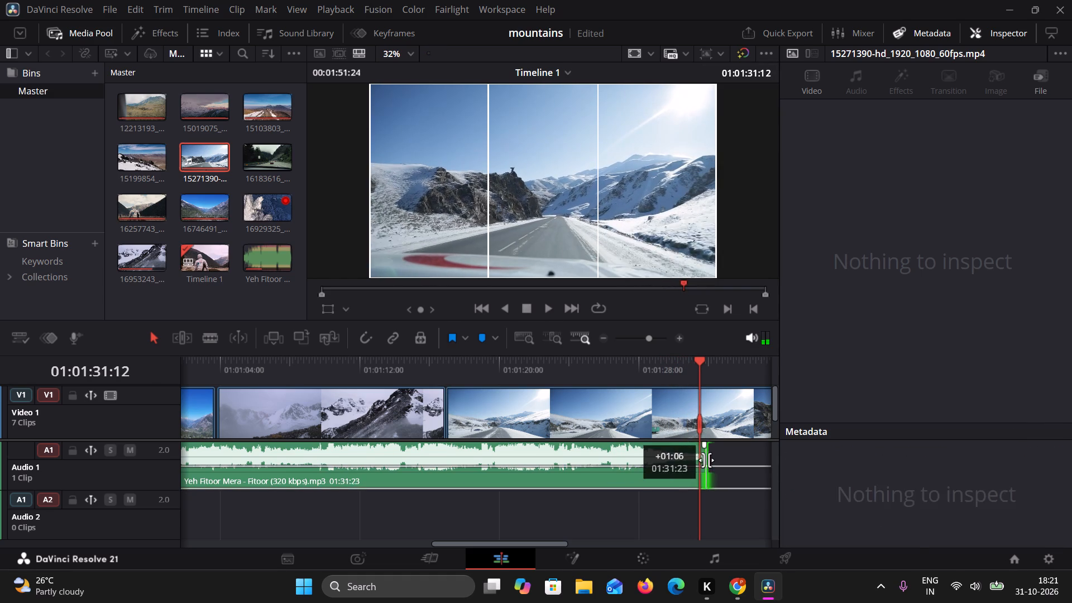
Play the extended ending of the song from about 01:01:29:18 to 01:01:31:18.
drag(699, 363, 669, 372)
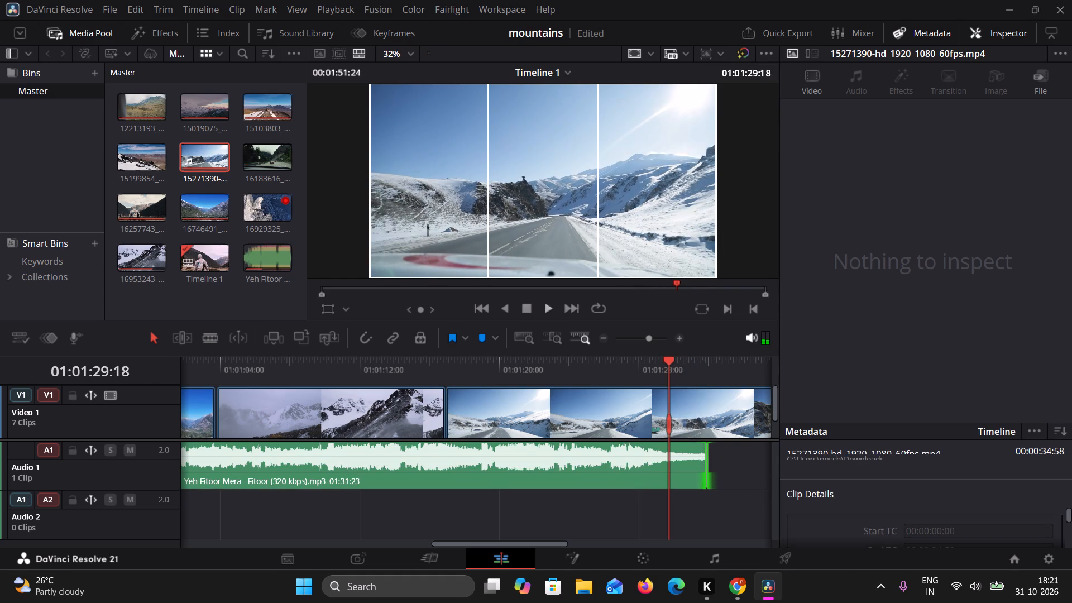
click(542, 313)
click(529, 309)
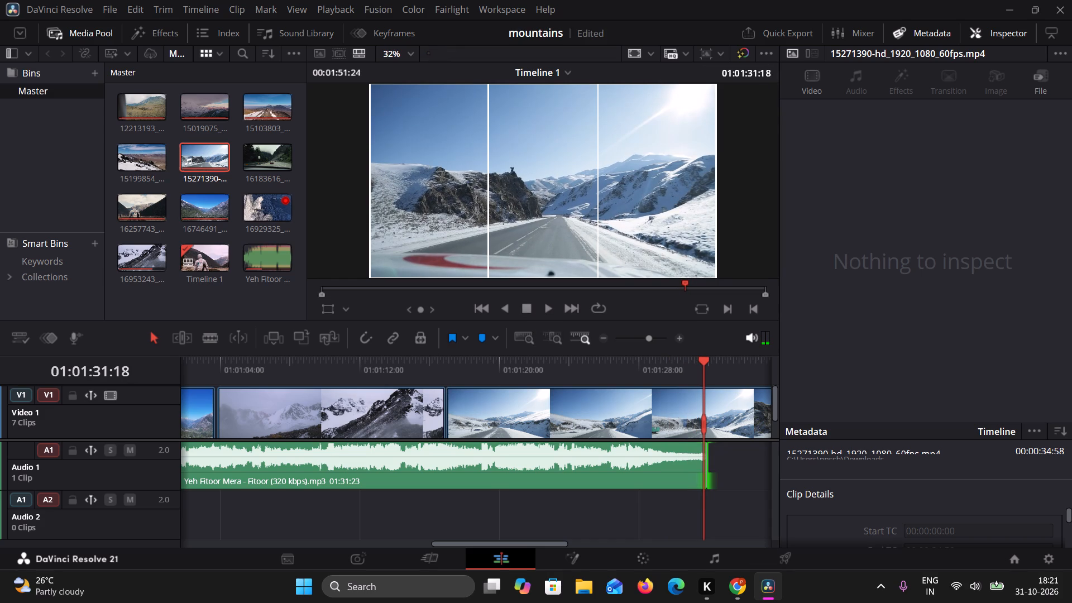
Lock Audio 1, blade the snowy road clip at the song's end, about 01:01:31:24, and delete the remaining part.
click(214, 332)
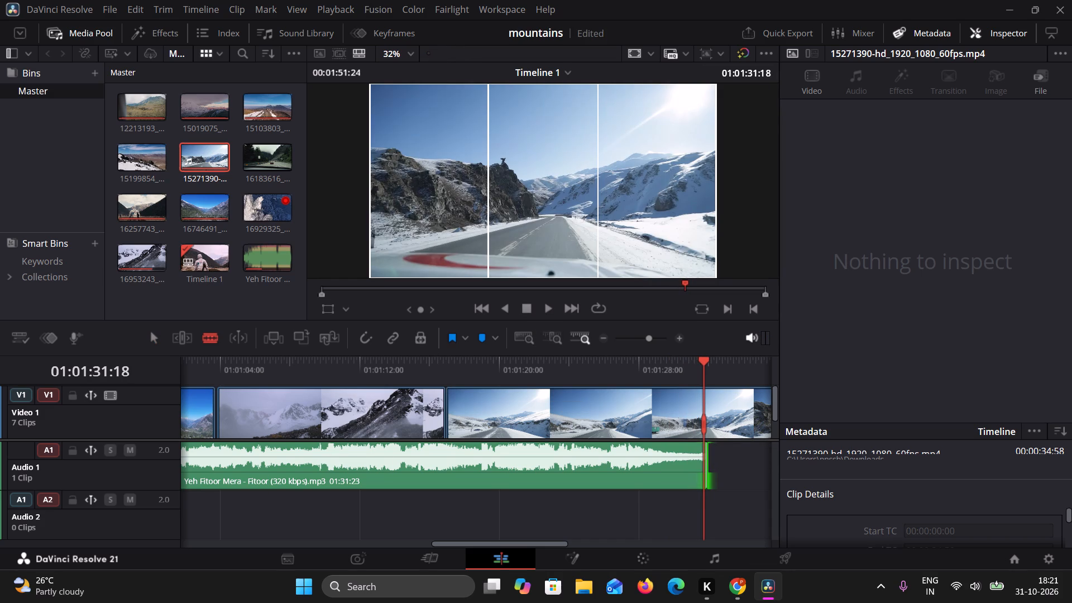
click(70, 446)
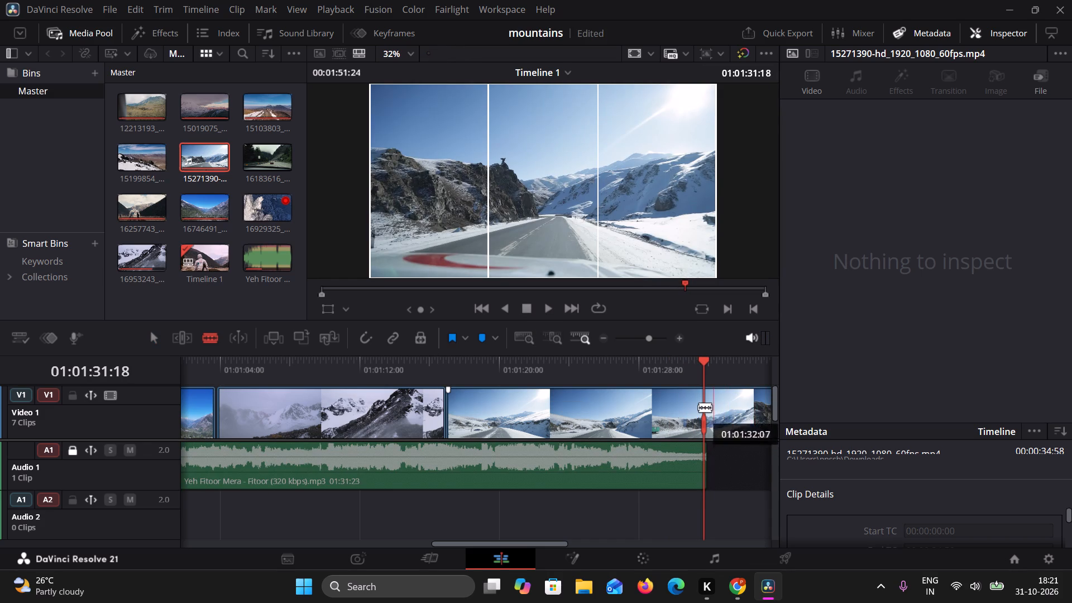
click(708, 410)
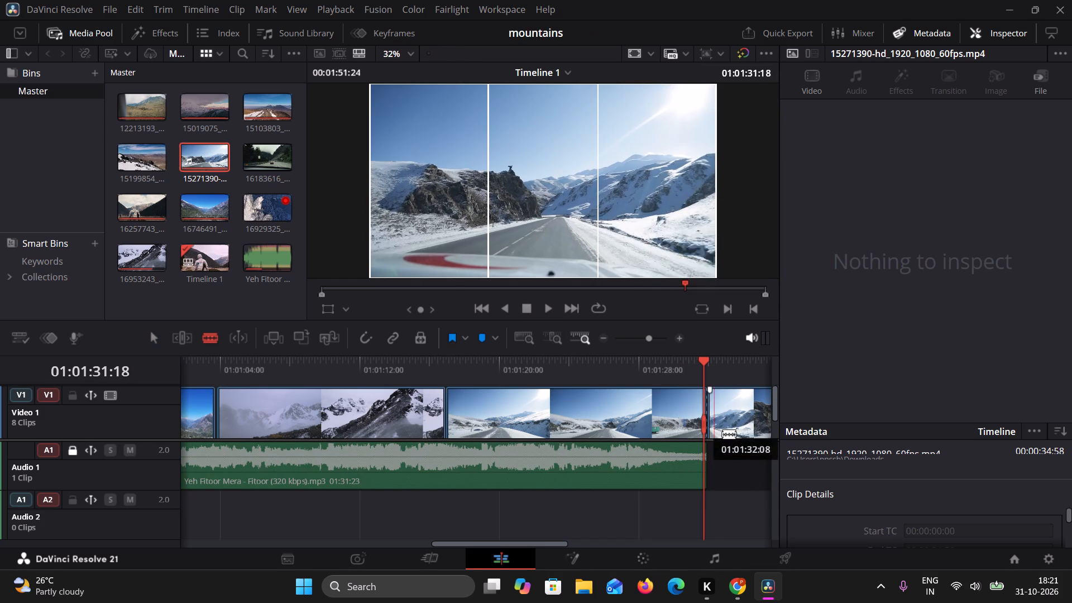
click(150, 338)
click(732, 418)
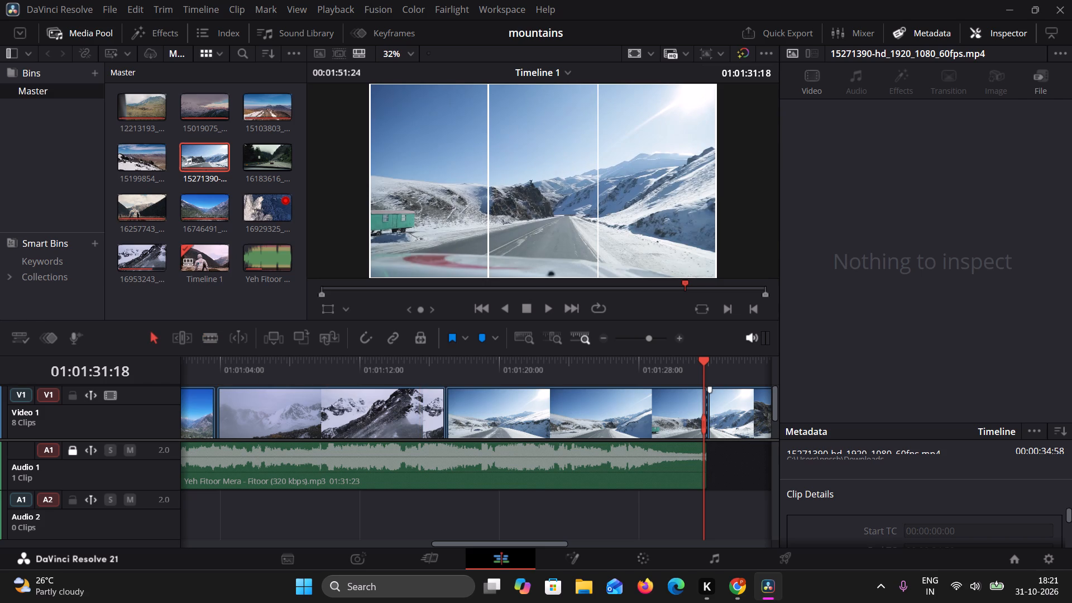
key(Delete)
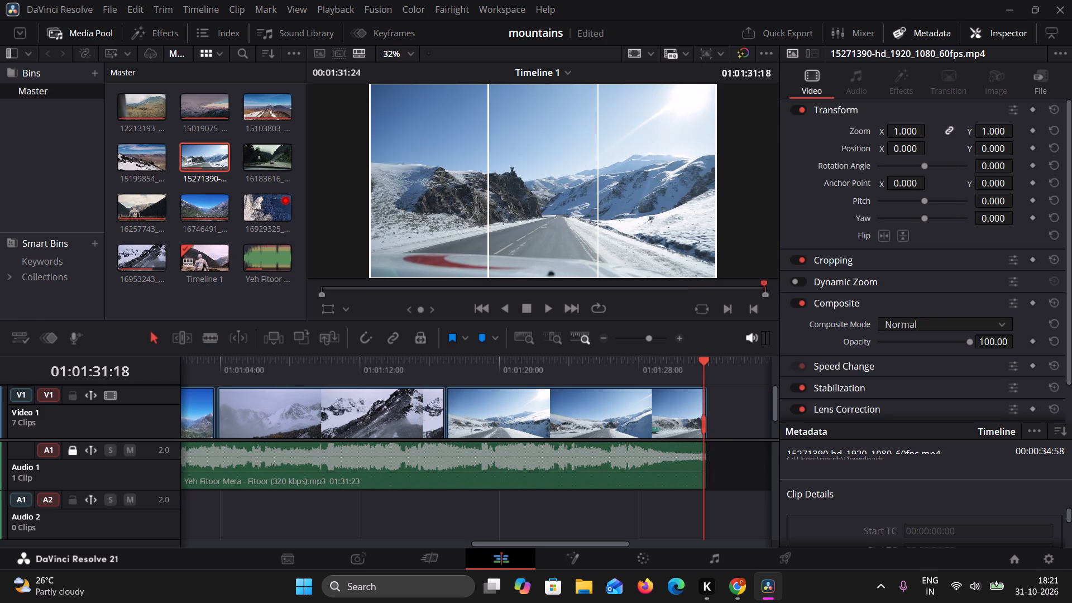
click(159, 337)
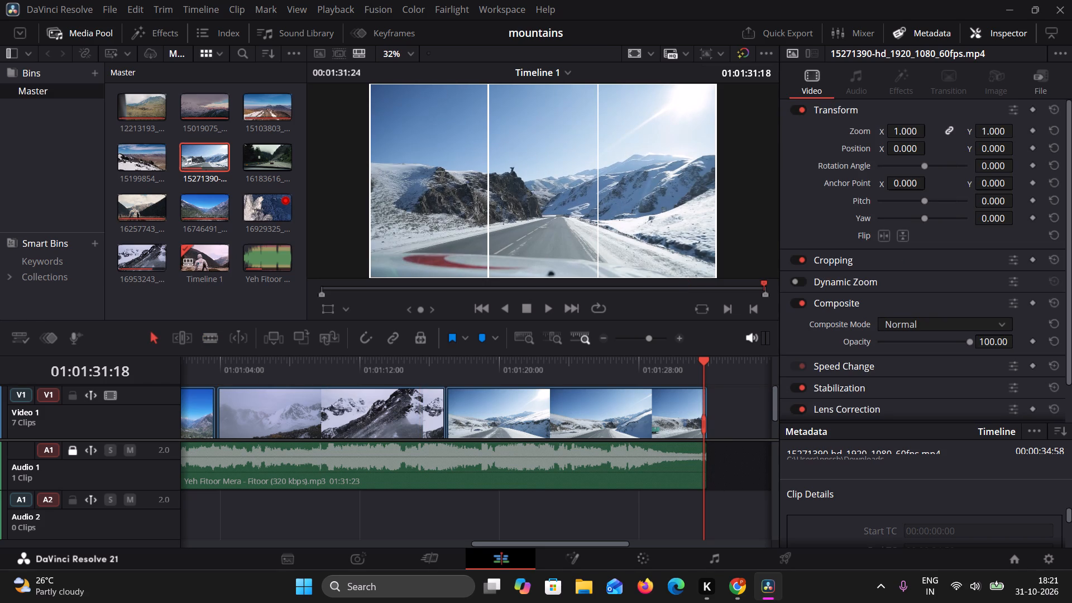
click(144, 343)
click(150, 339)
Unlock Audio 1 and add a short fade-out to the end of the song.
click(71, 399)
click(71, 399)
click(73, 447)
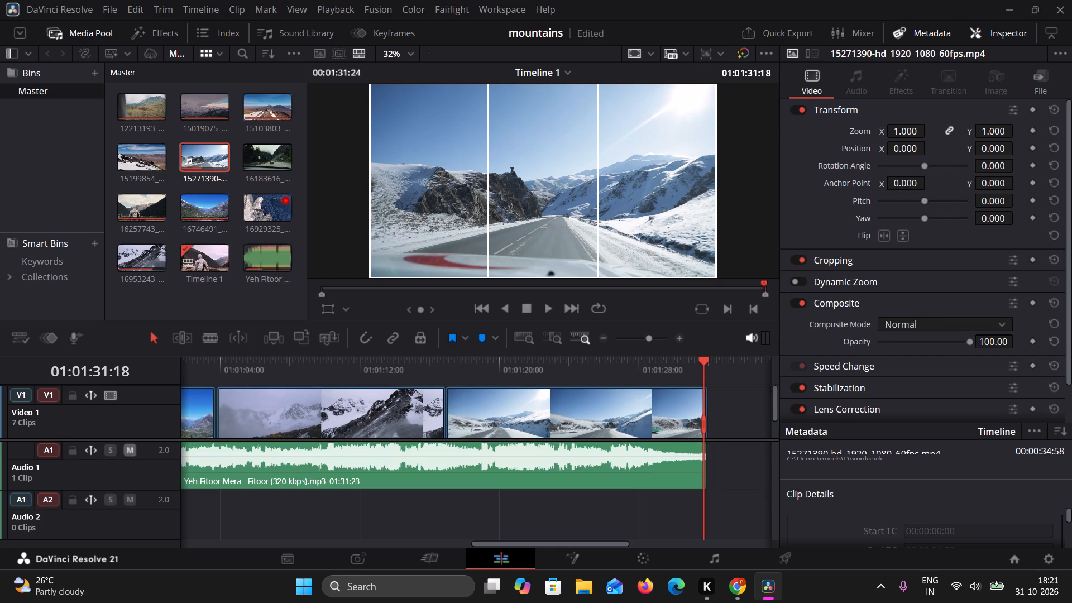
drag(706, 446, 685, 441)
Start grading the snowy road clip on the Color page, setting contrast to 1.298 and pivot to 0.579.
click(643, 427)
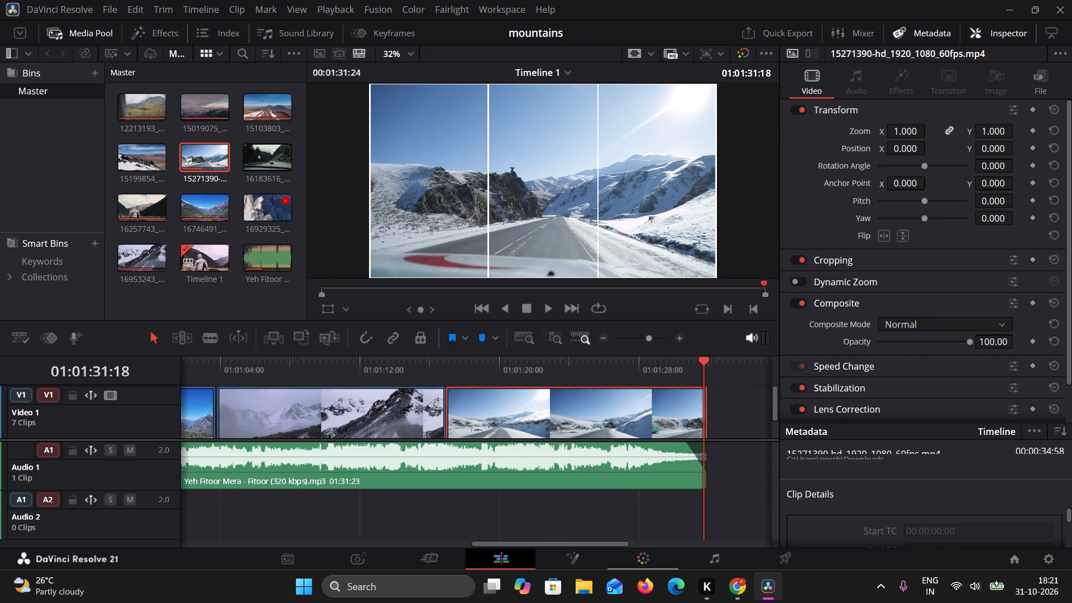
click(648, 557)
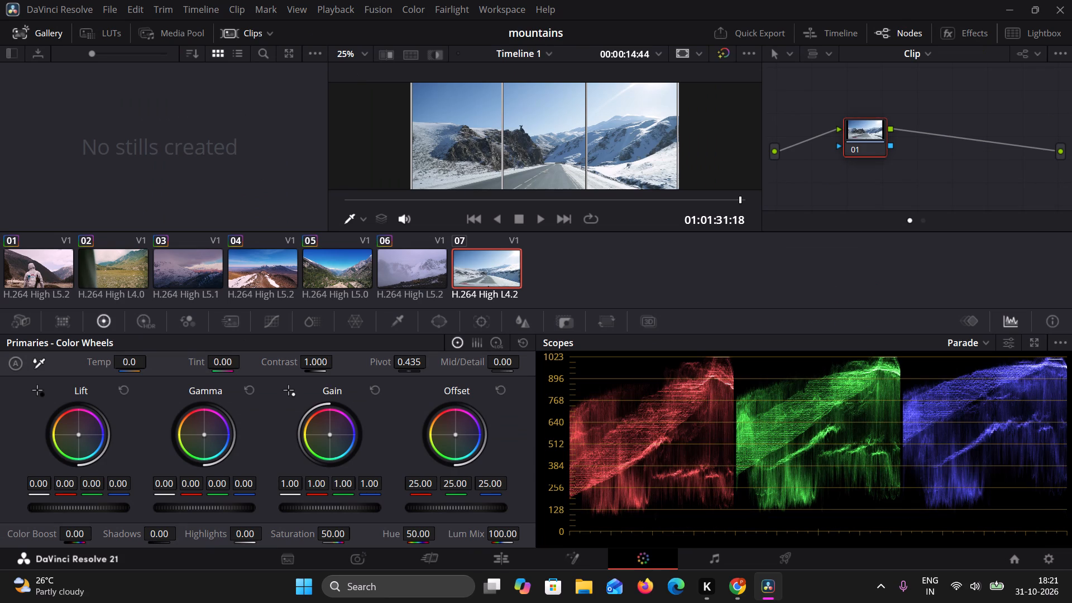
drag(305, 360, 376, 361)
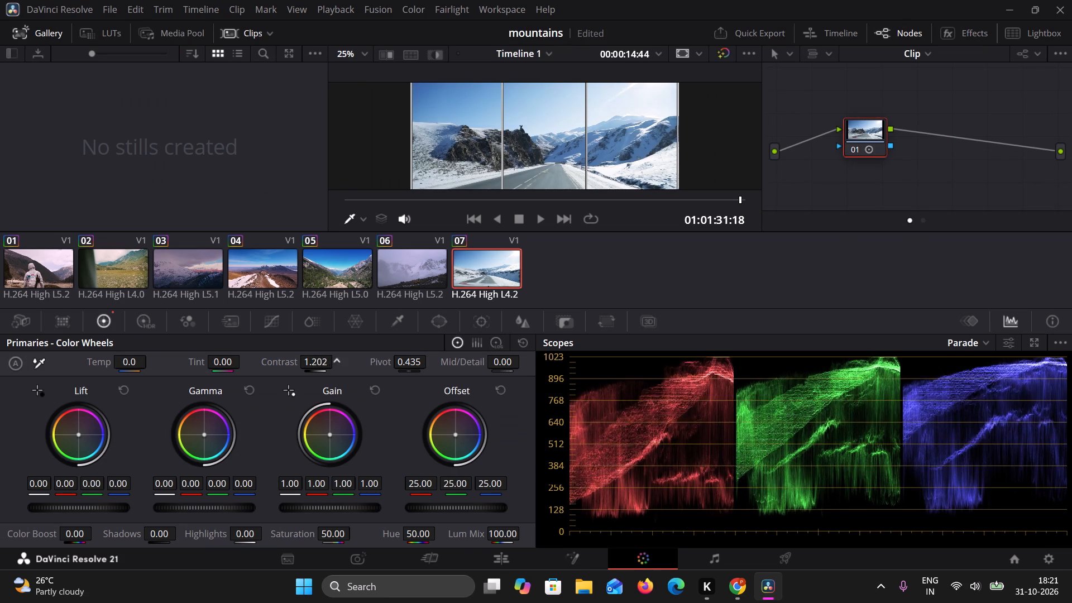
drag(376, 361, 409, 359)
drag(411, 360, 376, 363)
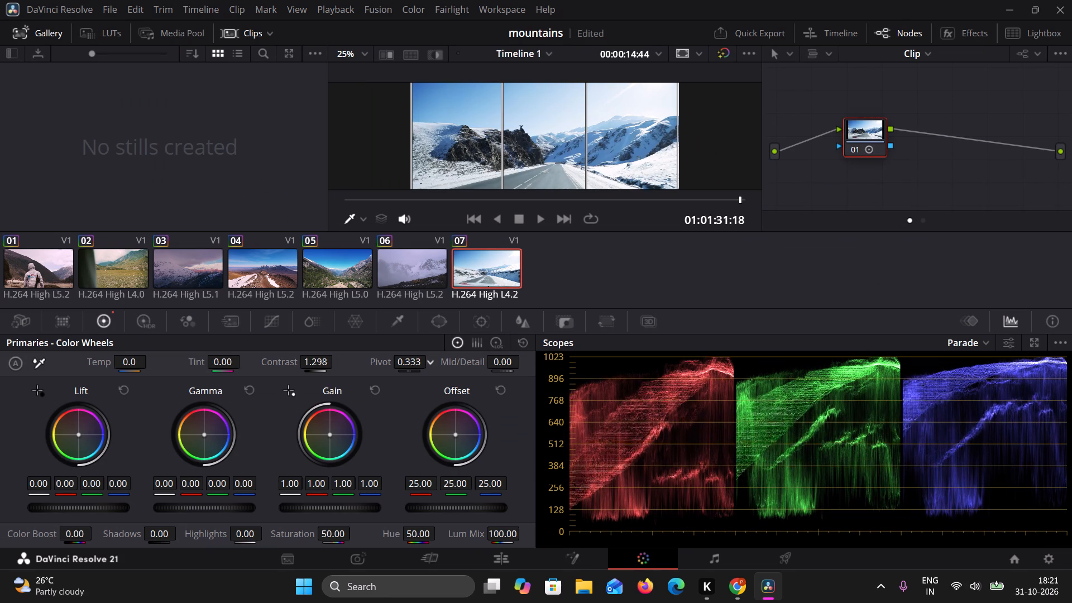
drag(376, 363, 461, 355)
Set the snowy road clip's tint to -41.50 and its colour temperature to -610.
drag(231, 361, 257, 363)
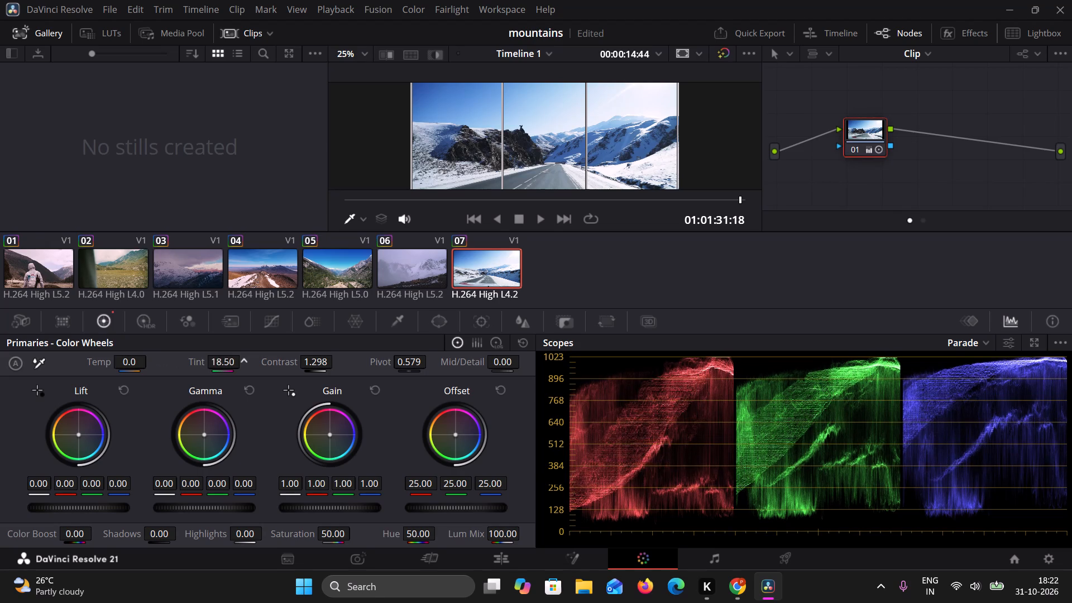
drag(257, 363, 173, 357)
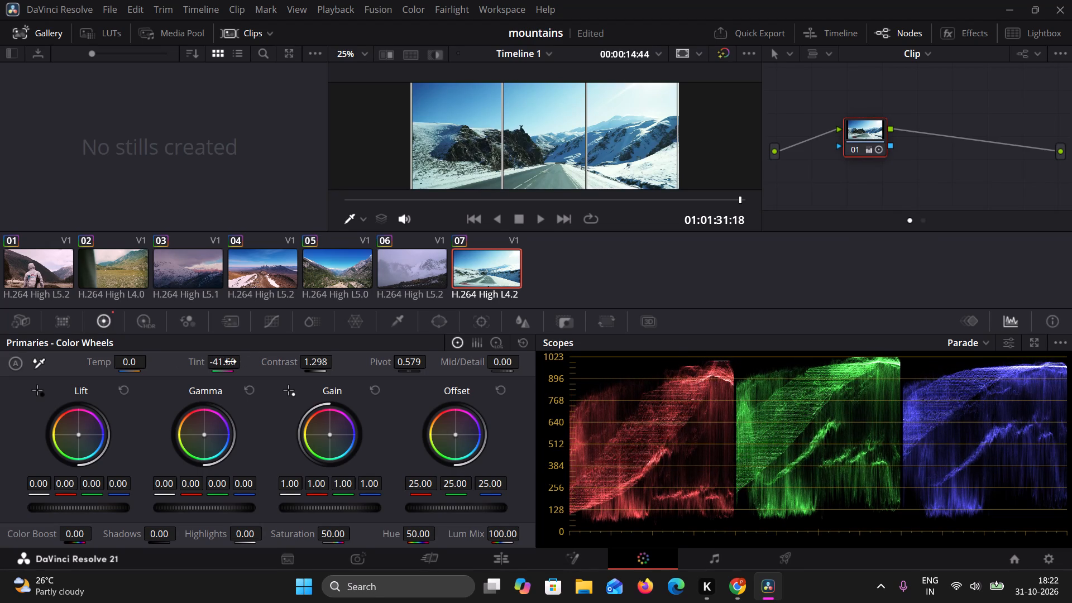
drag(136, 362, 145, 363)
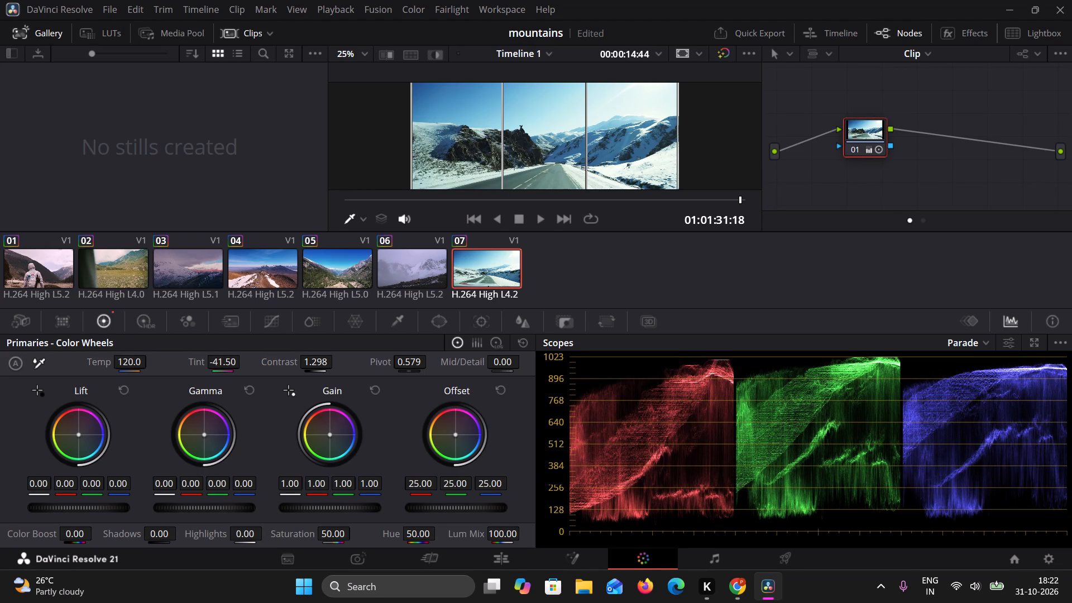
drag(140, 361, 106, 353)
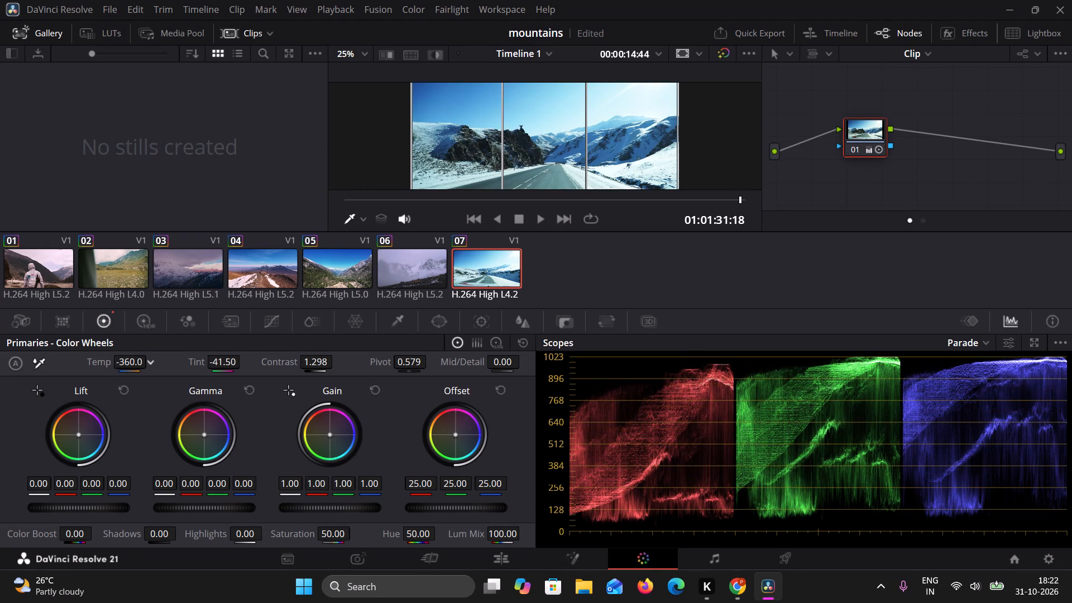
drag(106, 353, 89, 352)
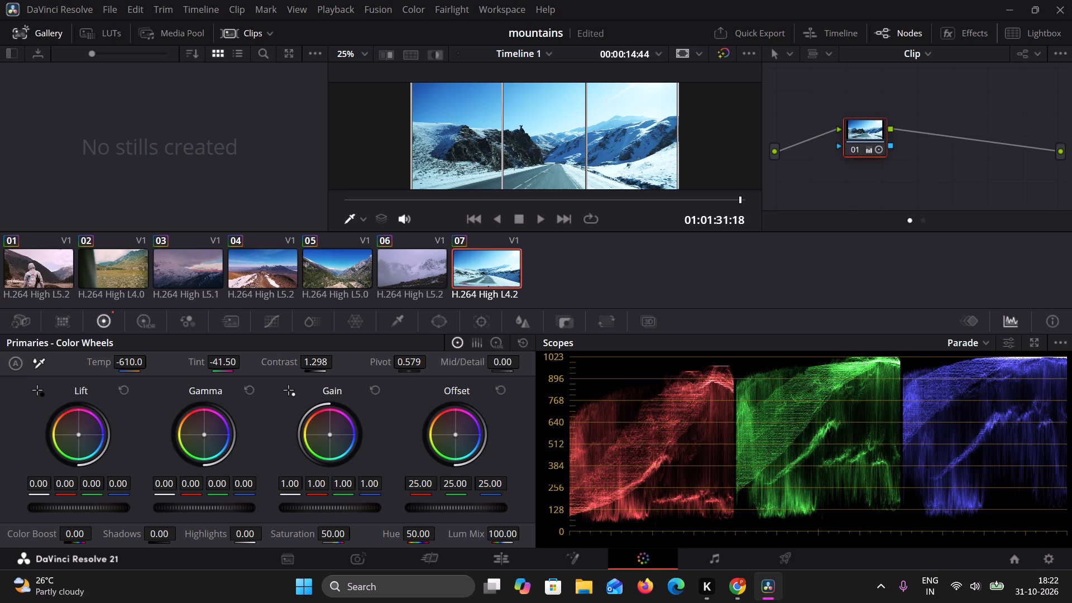
Balance the clip's colour wheels: gamma blue 0.01, lift blue 0.03, gain blue 0.90, and offset 24.43, 24.62 and 28.79.
drag(203, 437, 214, 443)
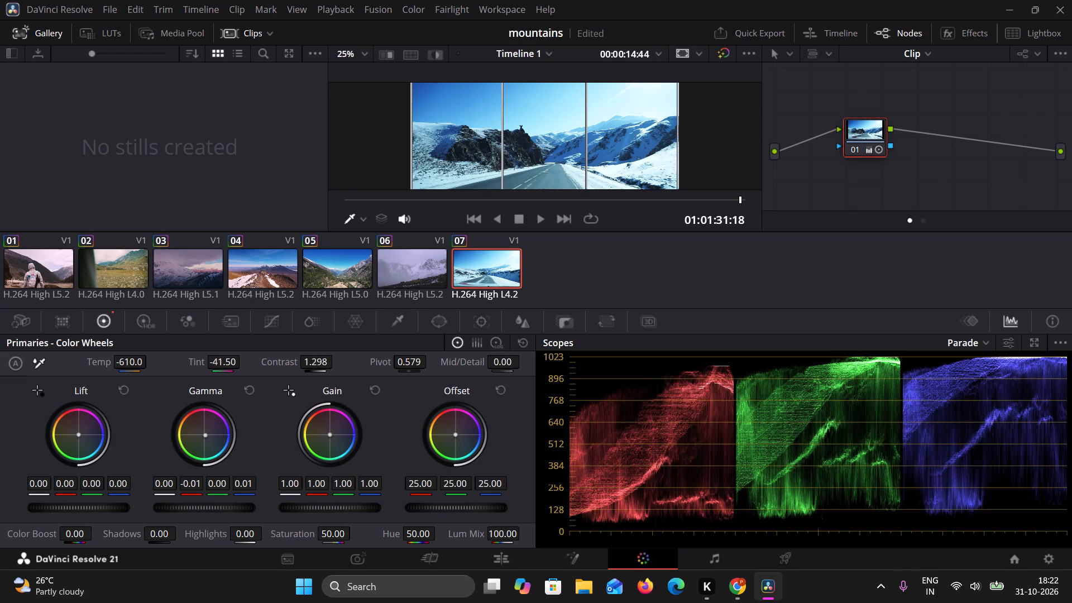
drag(78, 436, 89, 434)
drag(331, 435, 320, 437)
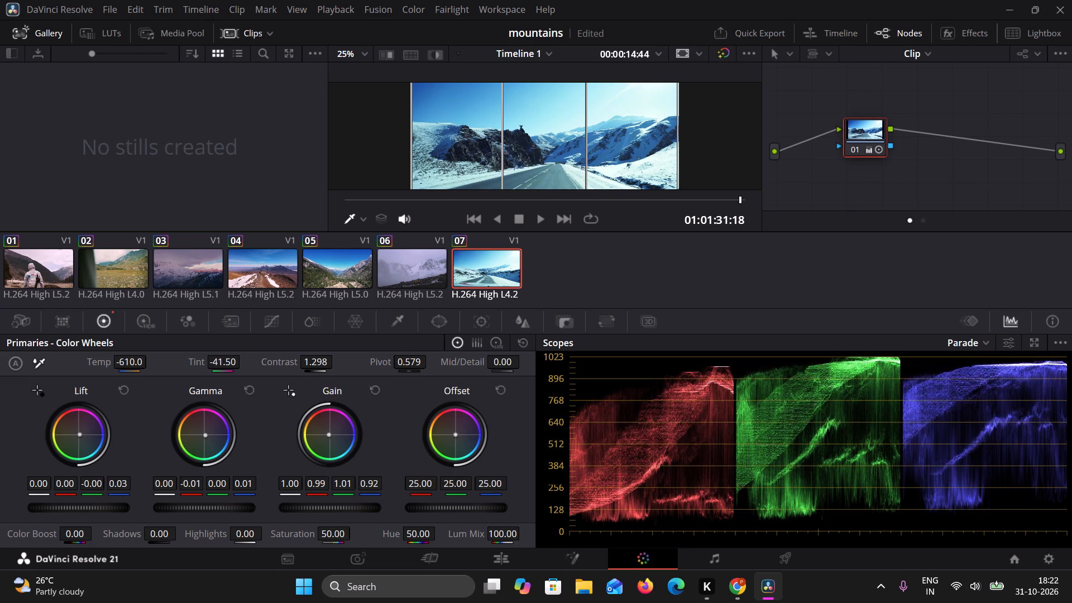
drag(320, 437, 319, 435)
drag(459, 434, 474, 436)
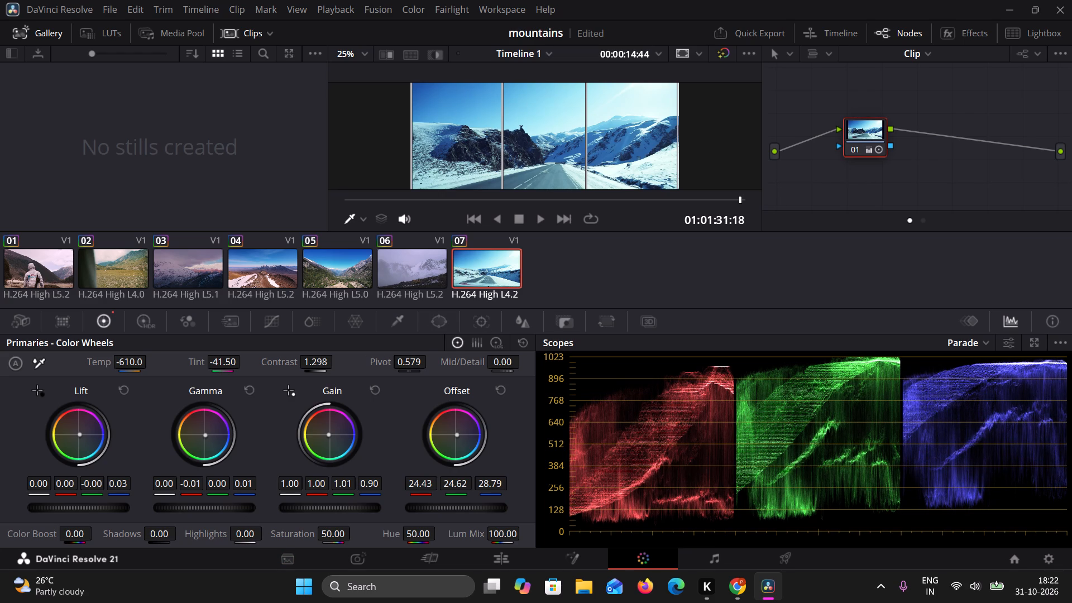
Check the graded clip's first frame, return to the Edit page and play the timeline from 01:00:00:00.
drag(355, 199, 262, 204)
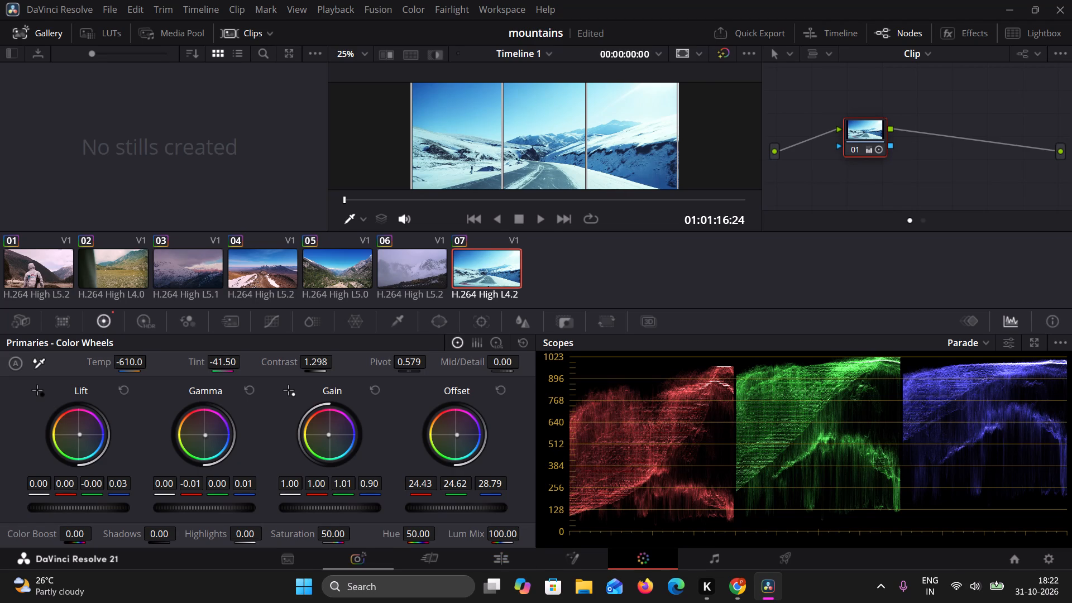
click(366, 557)
click(442, 560)
click(511, 556)
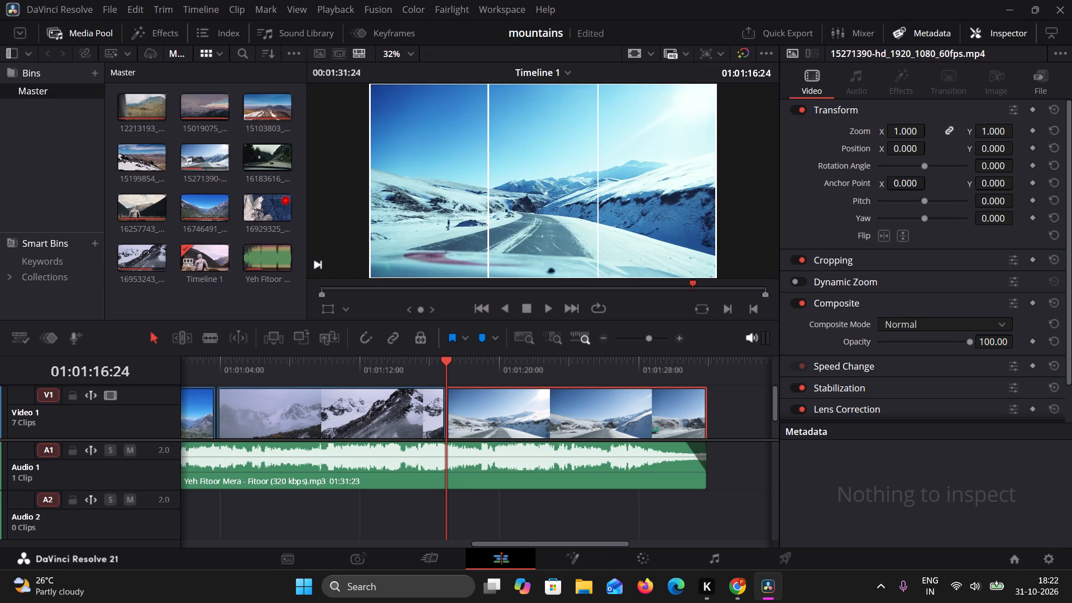
drag(690, 284, 290, 277)
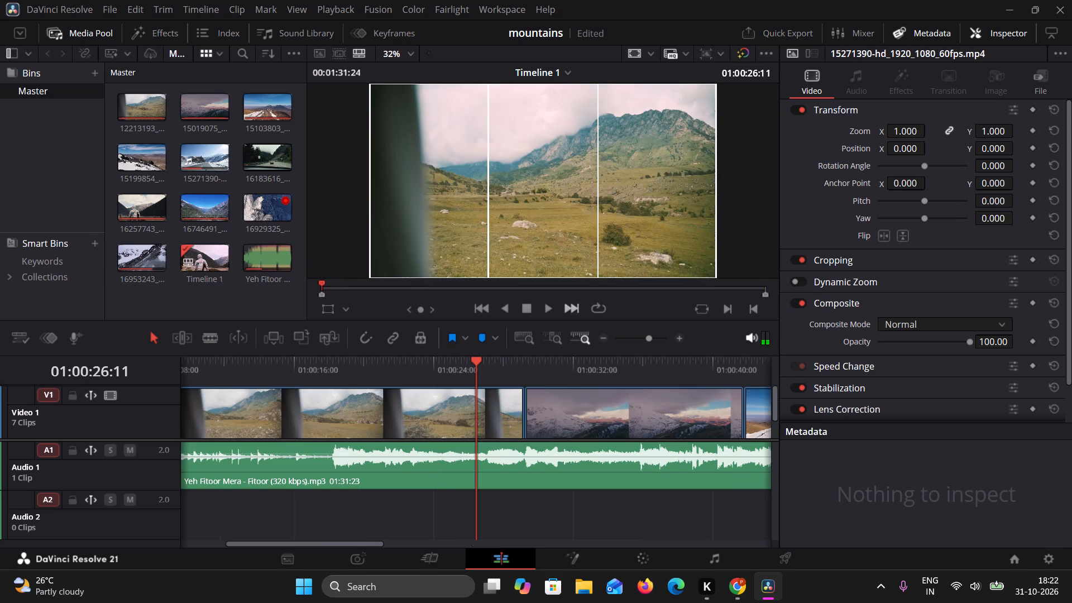
click(546, 305)
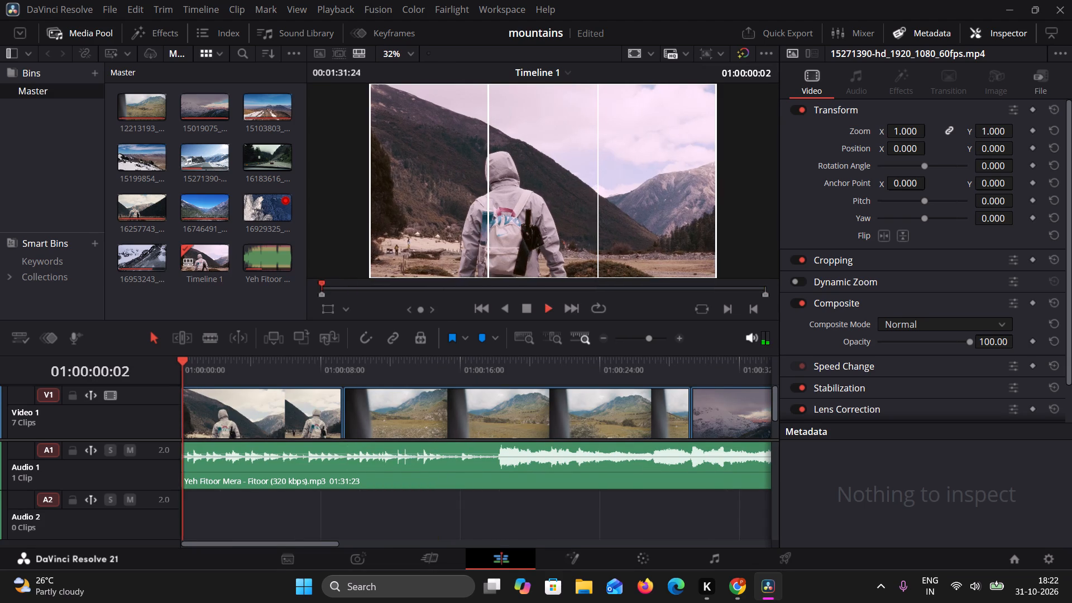
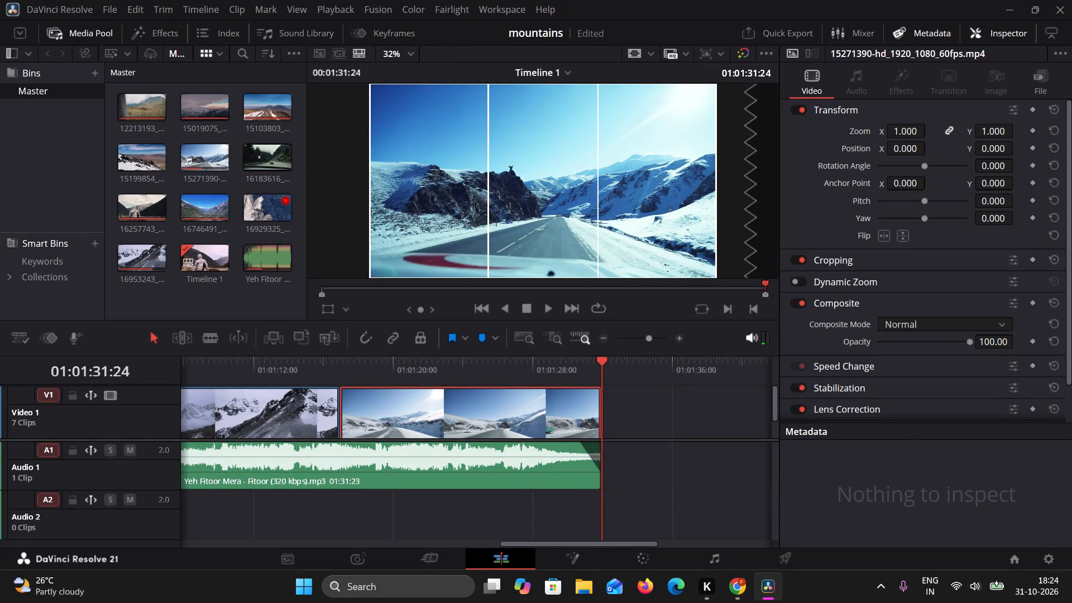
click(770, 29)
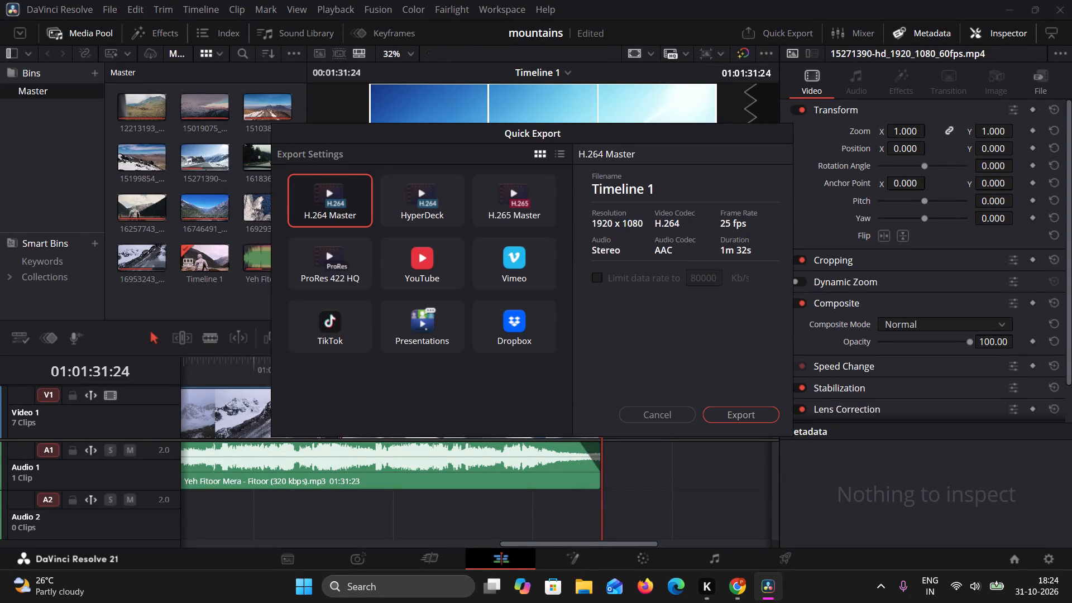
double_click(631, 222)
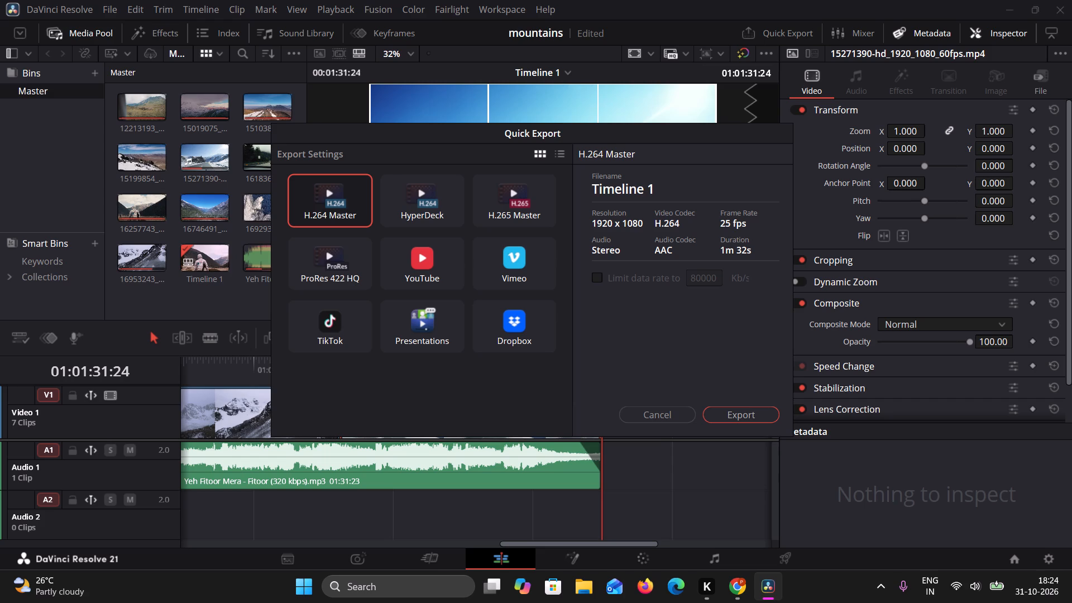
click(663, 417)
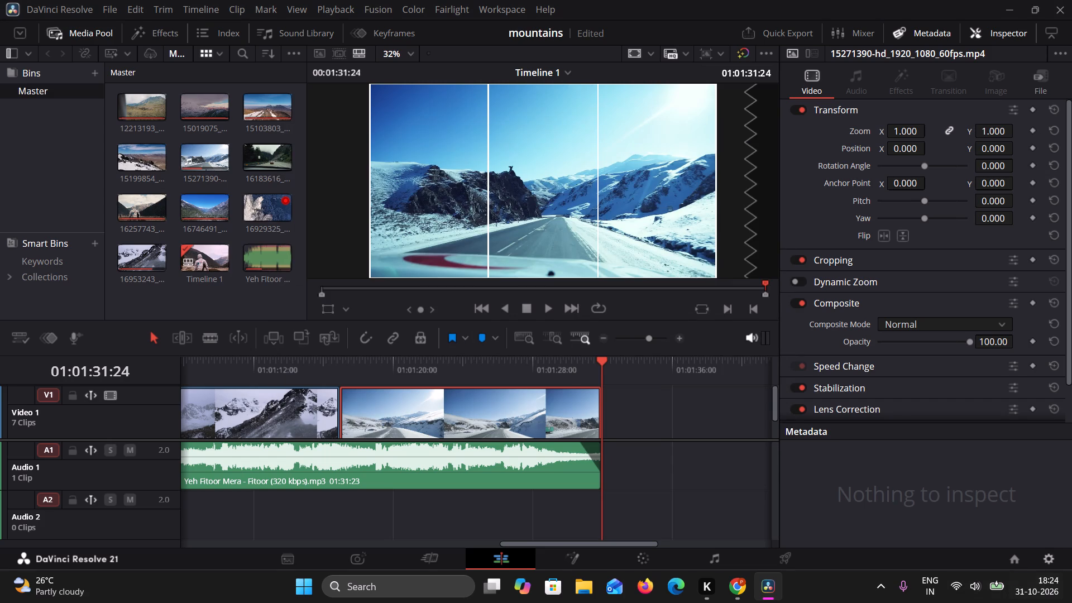
Switch the project's timeline format to the vertical 1080 x 1920 HD resolution and save the project settings.
click(1040, 558)
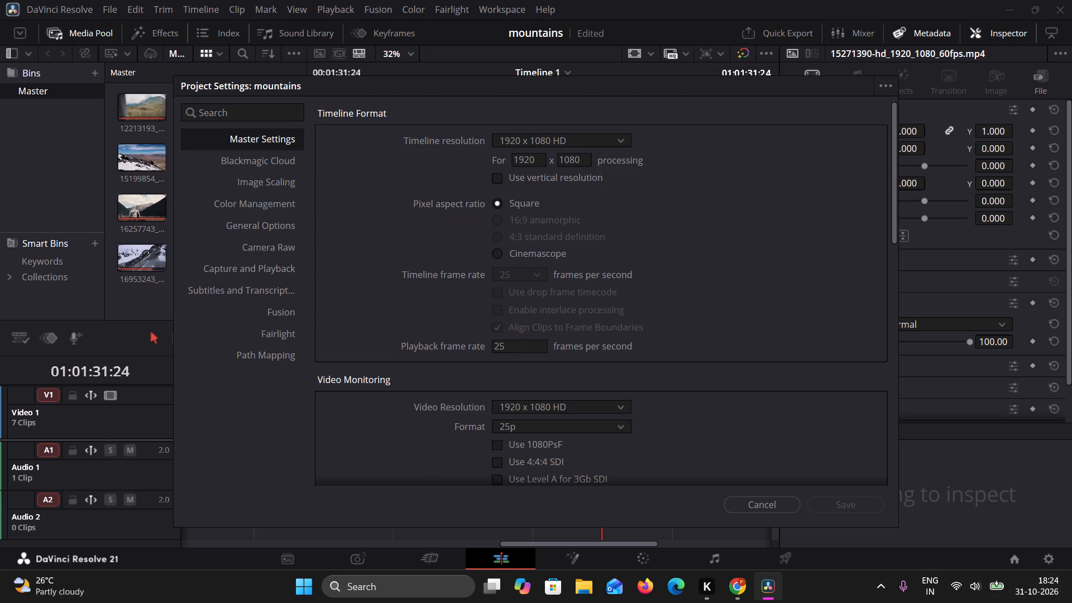
click(499, 180)
scroll(676, 453, down, 2)
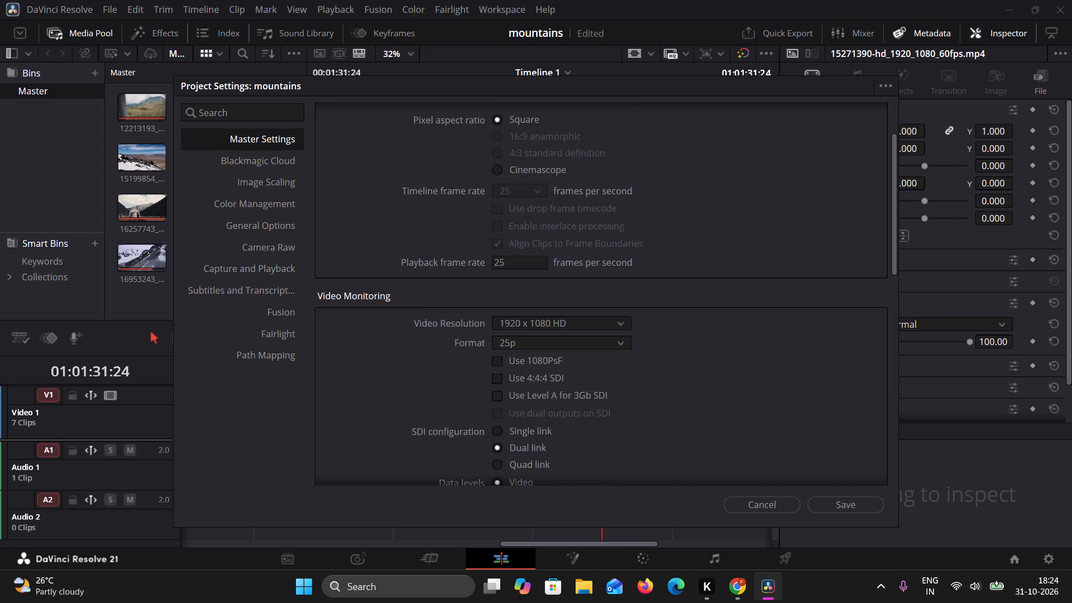
scroll(676, 453, down, 2)
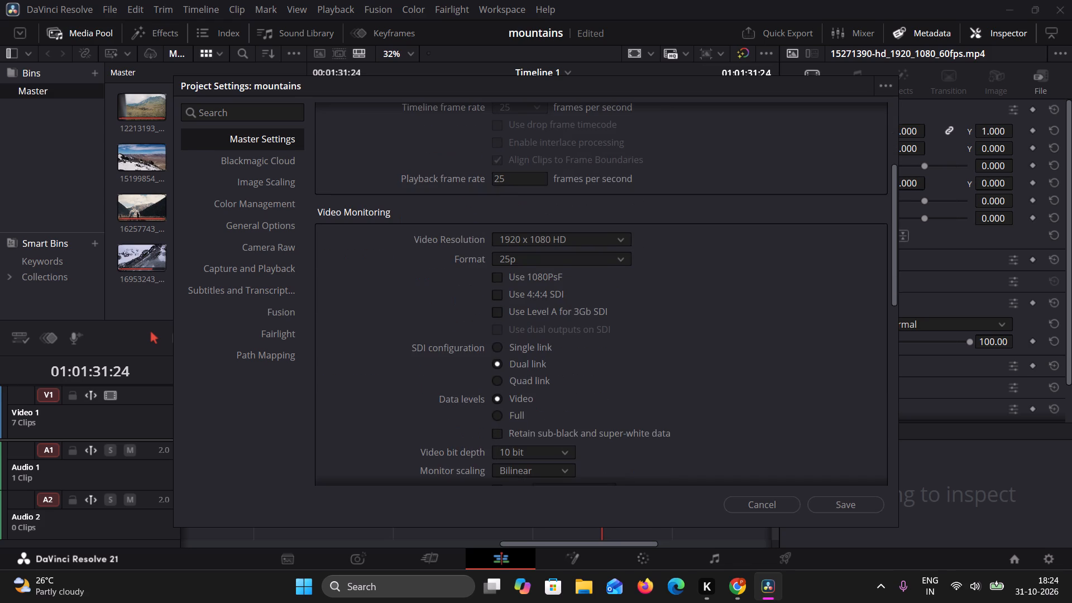
scroll(700, 260, up, 3)
click(608, 360)
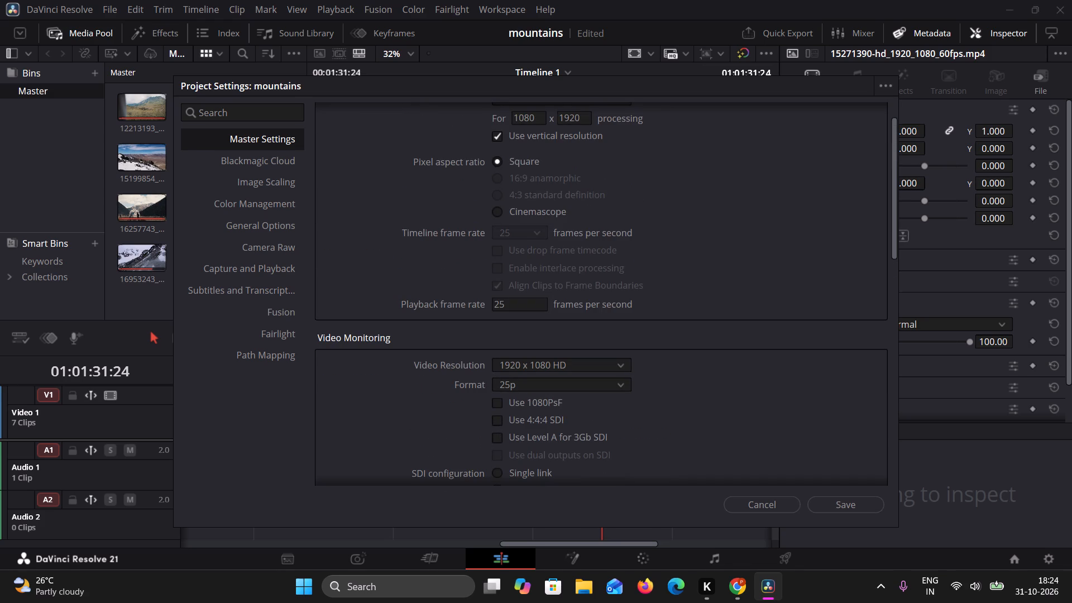
click(608, 360)
scroll(662, 362, down, 9)
scroll(740, 384, up, 1)
scroll(740, 384, down, 1)
scroll(741, 385, up, 1)
scroll(741, 385, down, 2)
scroll(834, 398, down, 3)
scroll(860, 363, up, 1)
scroll(862, 360, down, 2)
drag(890, 253, 889, 336)
drag(896, 257, 901, 445)
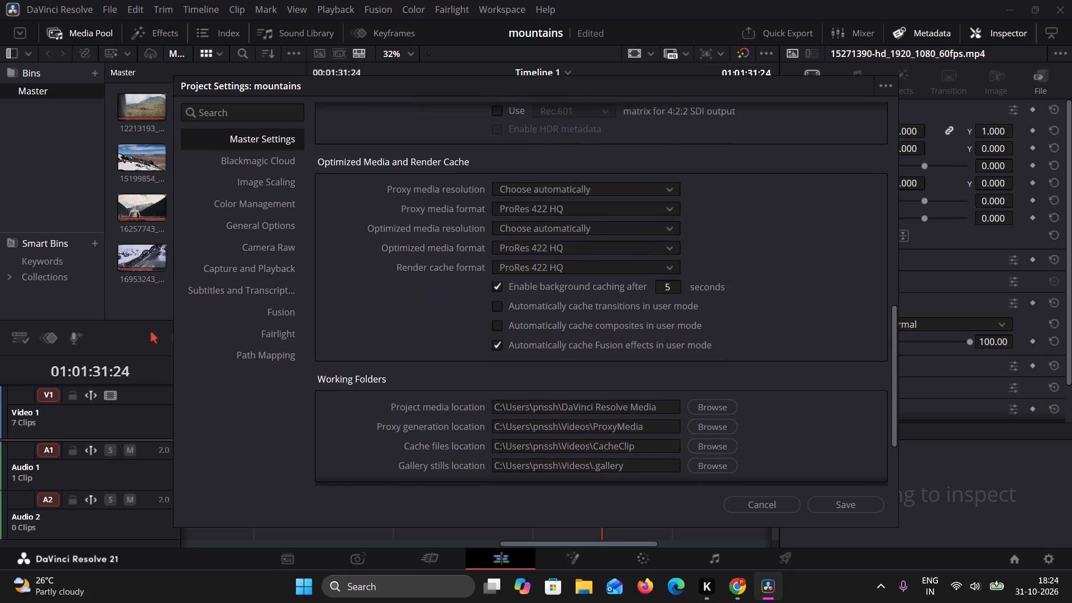
drag(901, 445, 894, 515)
click(843, 505)
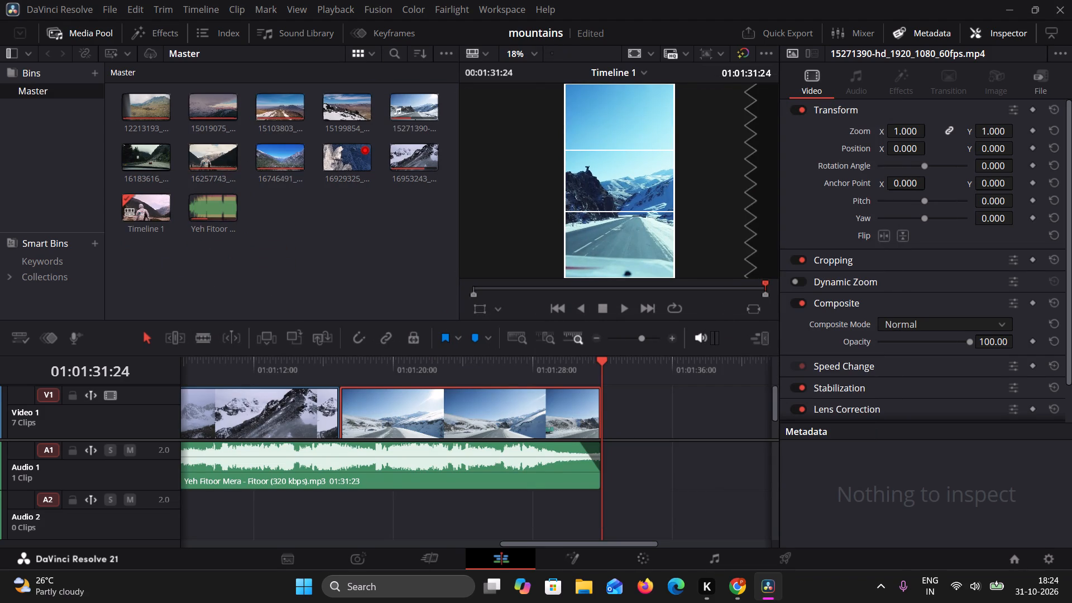
Play the end of the timeline in reverse to check the snowy road clip in the vertical frame.
click(628, 313)
click(567, 307)
click(583, 310)
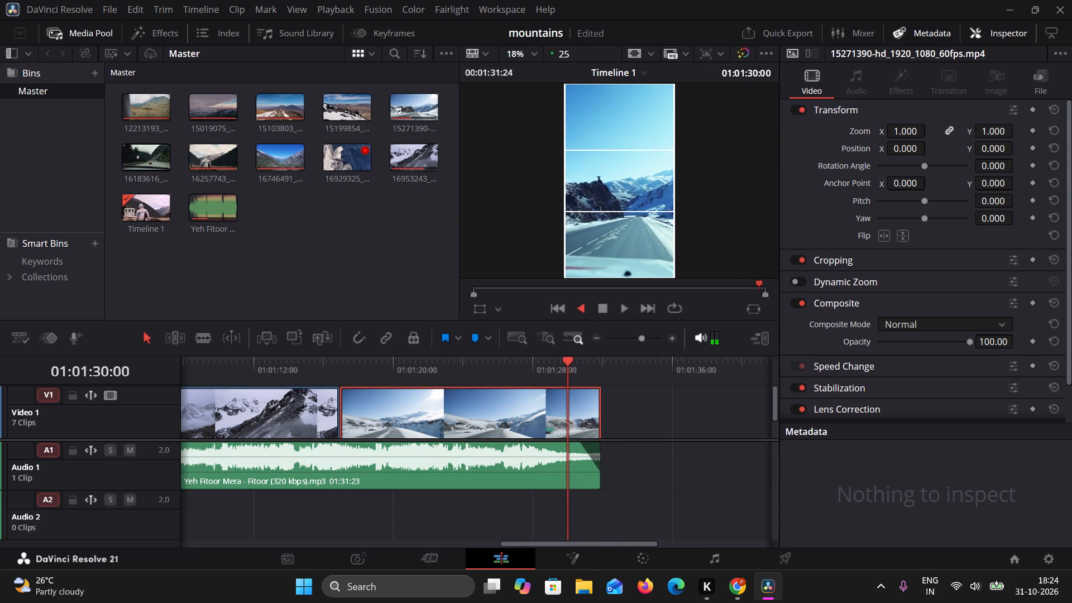
click(601, 308)
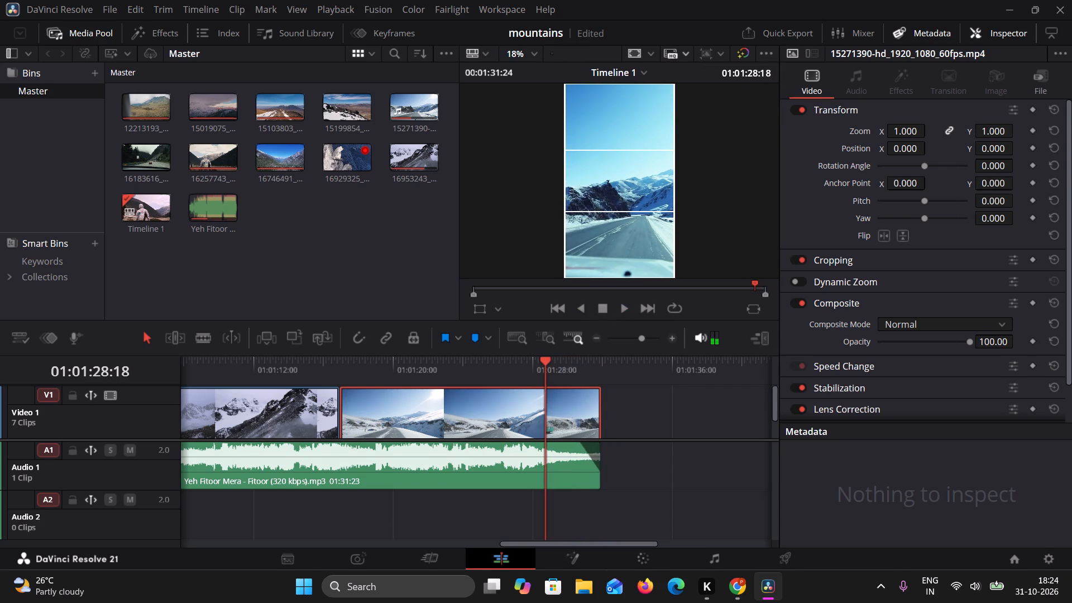
Turn off the viewer's 9:16, 16:9 and Default frame guide overlays.
click(686, 53)
click(644, 58)
click(644, 58)
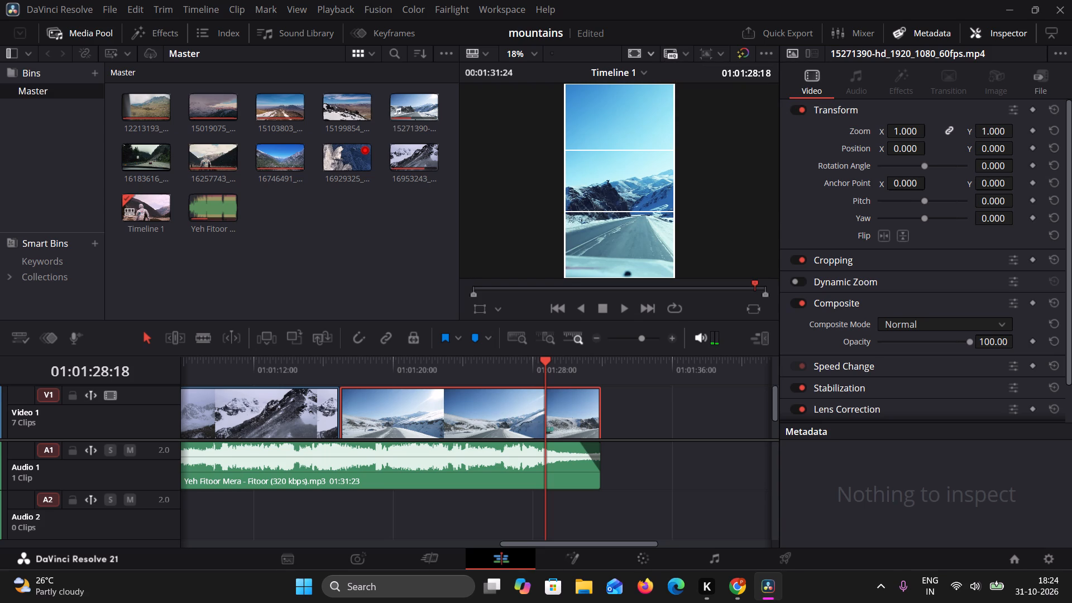
click(652, 54)
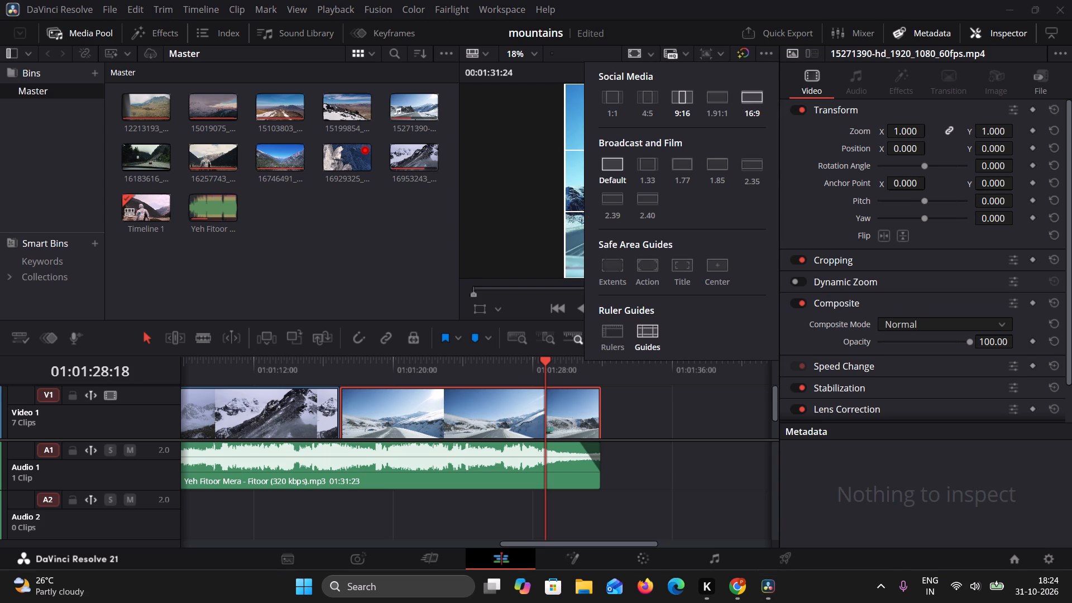
click(672, 103)
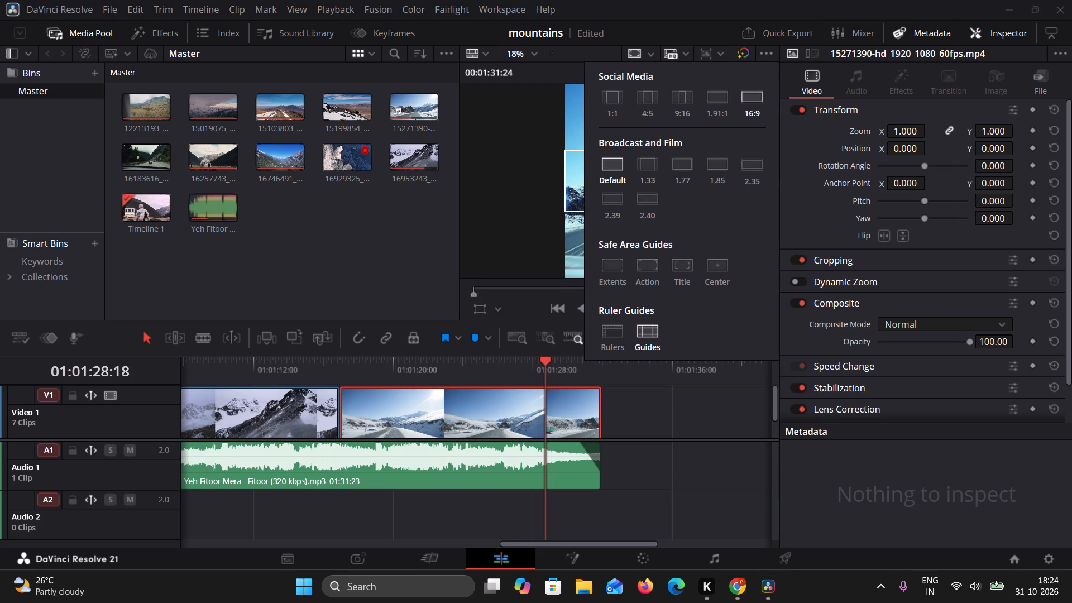
click(742, 104)
click(619, 173)
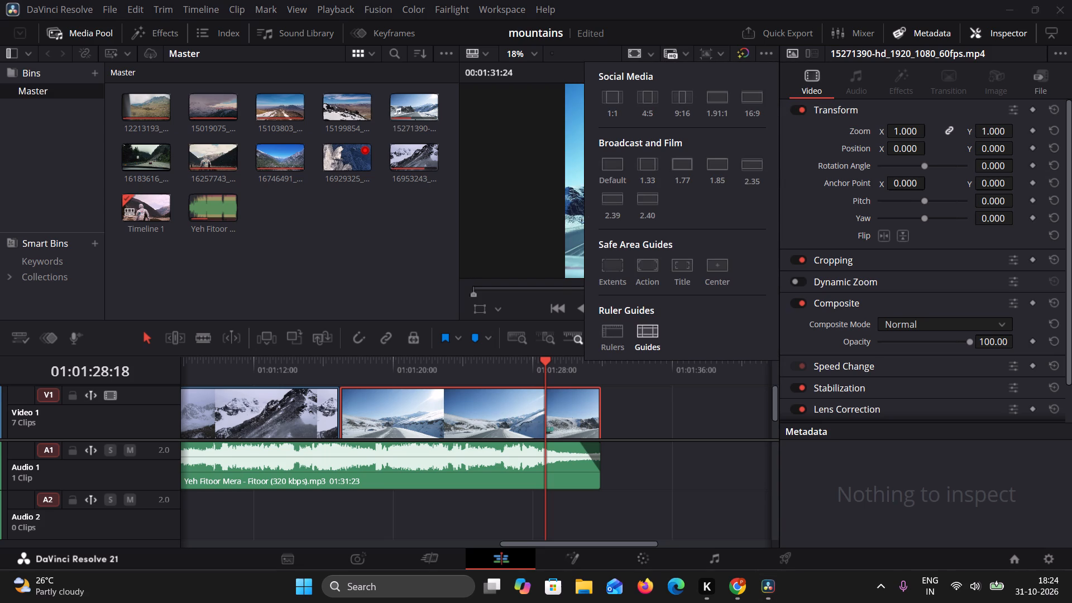
click(506, 180)
Return to the beginning of the timeline and play it to review the clips in the vertical frame.
click(621, 310)
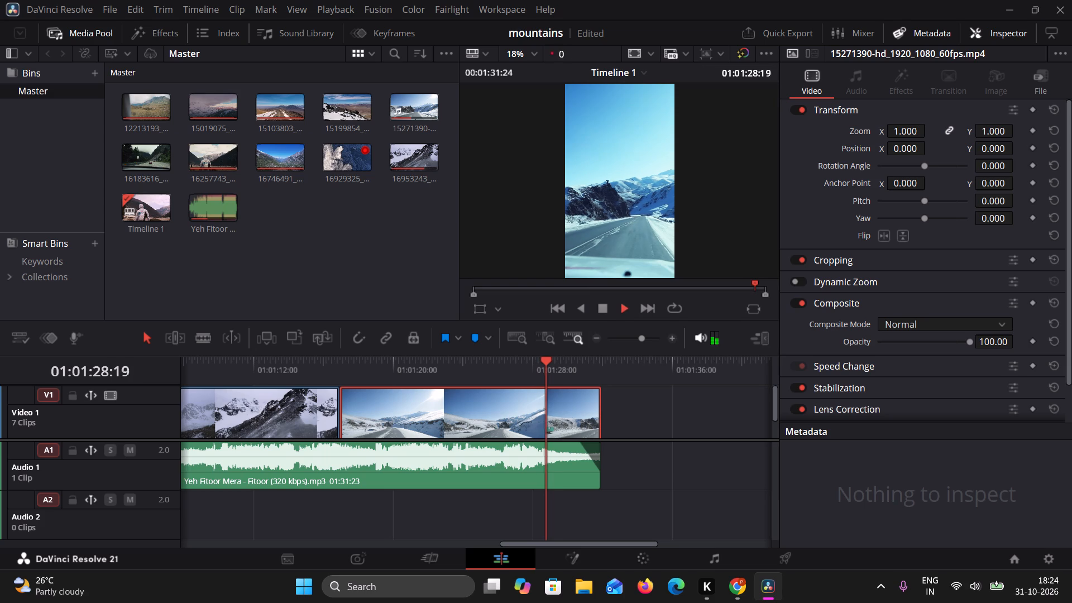
click(608, 306)
drag(573, 288, 443, 302)
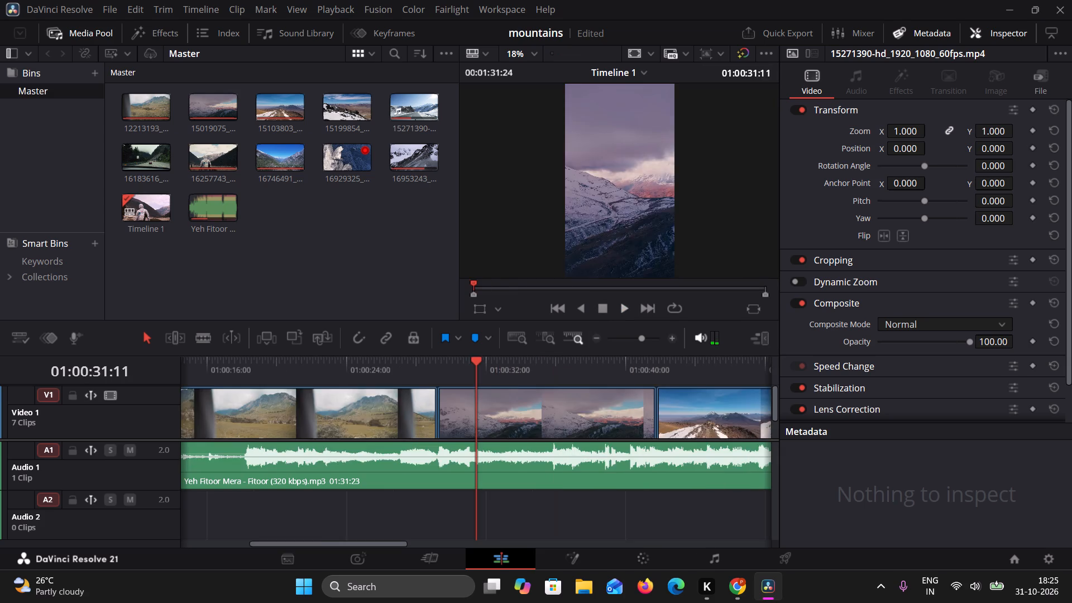
click(625, 312)
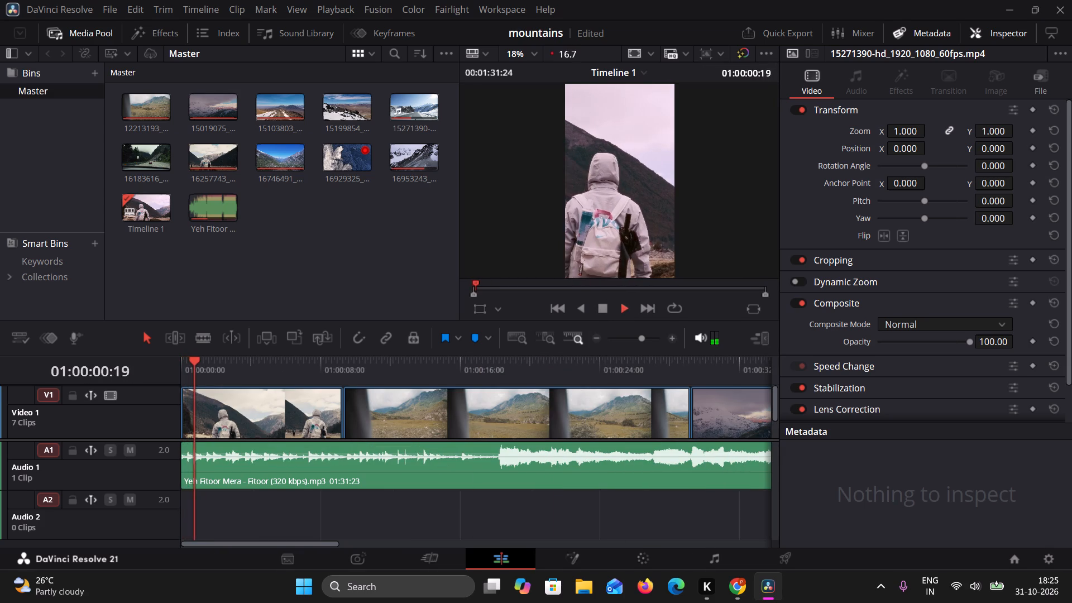
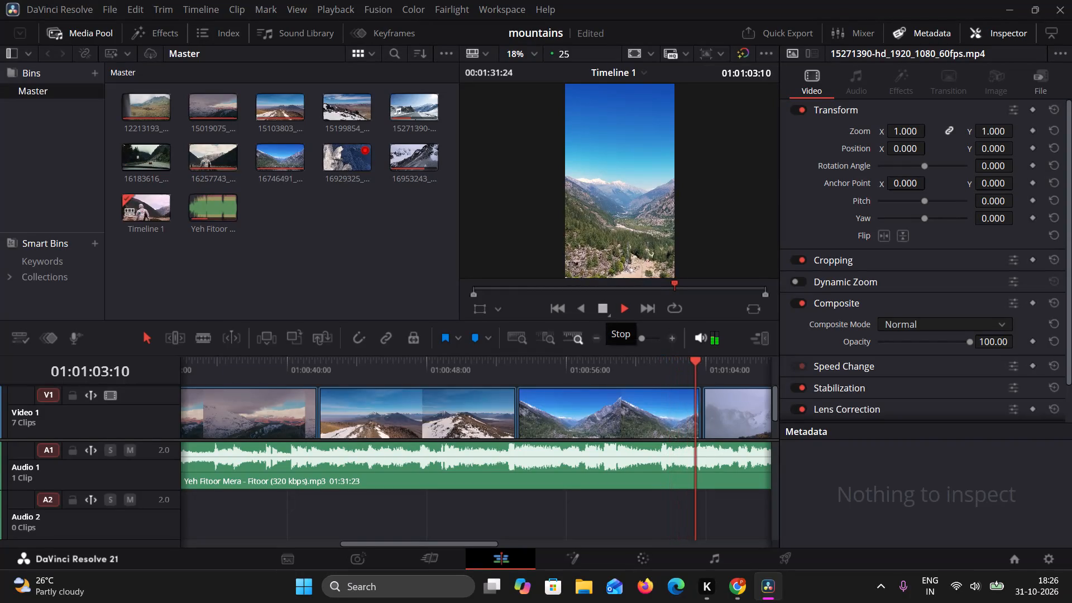
Pause at the start of the foggy snowy peaks clip and resume playback to review it in the vertical frame.
click(604, 313)
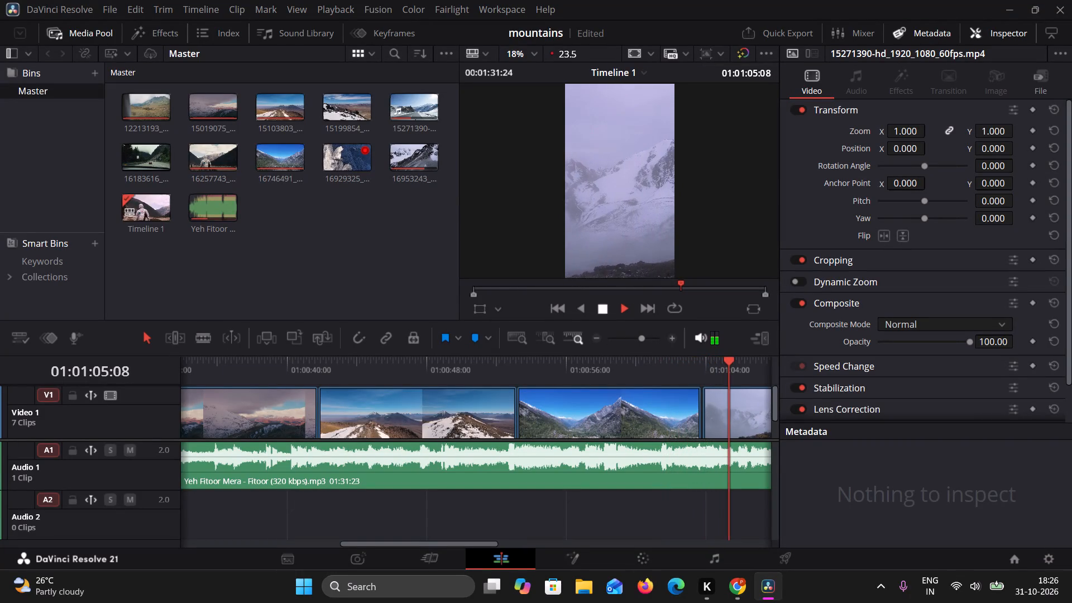
drag(698, 390, 707, 386)
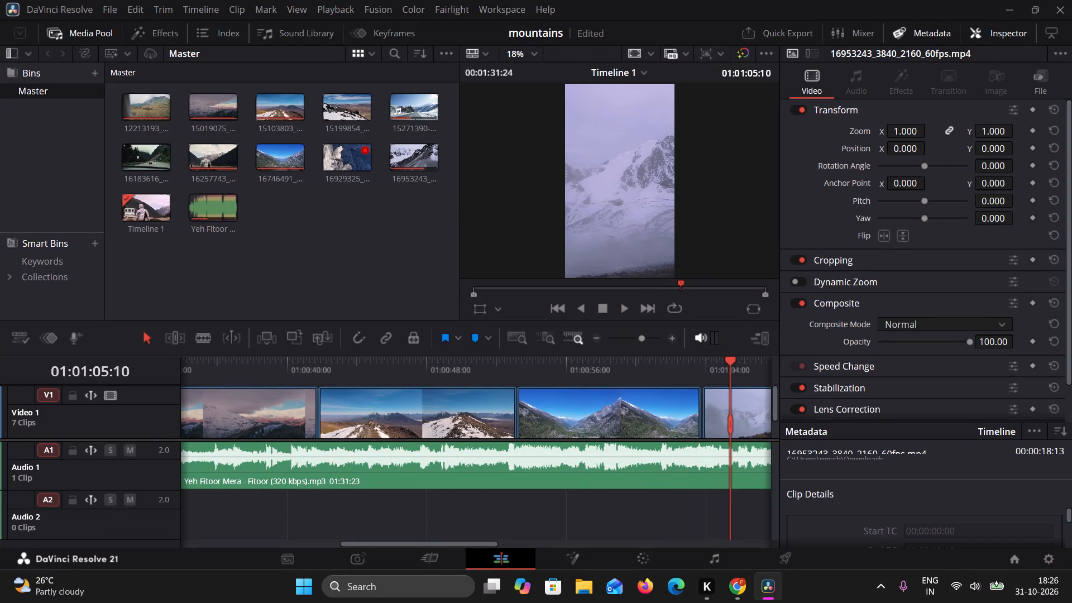
click(618, 315)
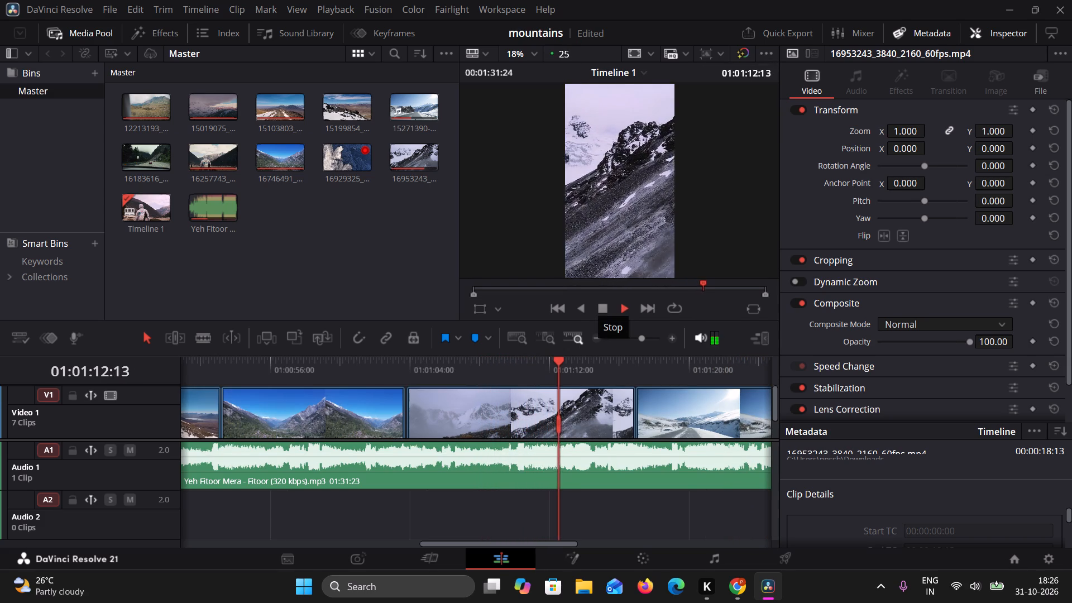
Move the snowy peaks clip slightly earlier on Video 1 to close the gap after the blue-sky mountain clip.
drag(401, 413, 415, 417)
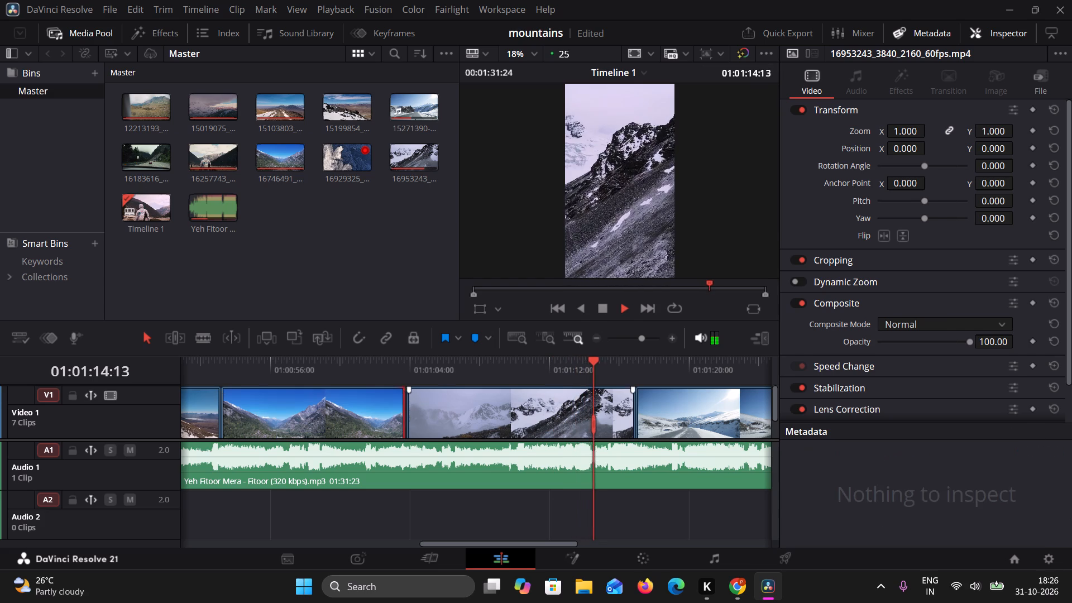
click(602, 312)
click(366, 407)
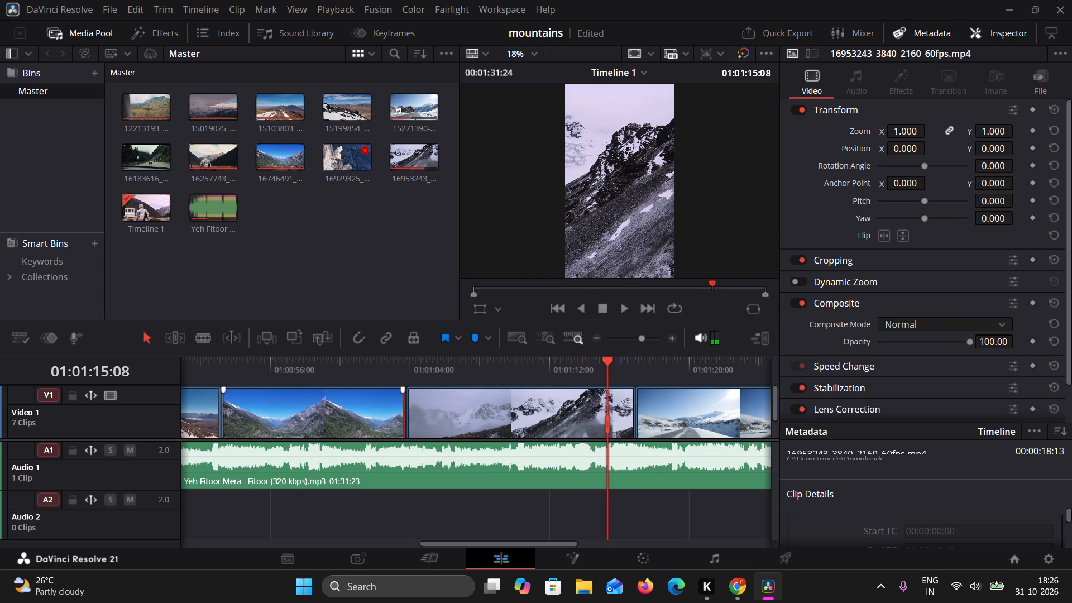
drag(403, 410, 410, 410)
click(414, 412)
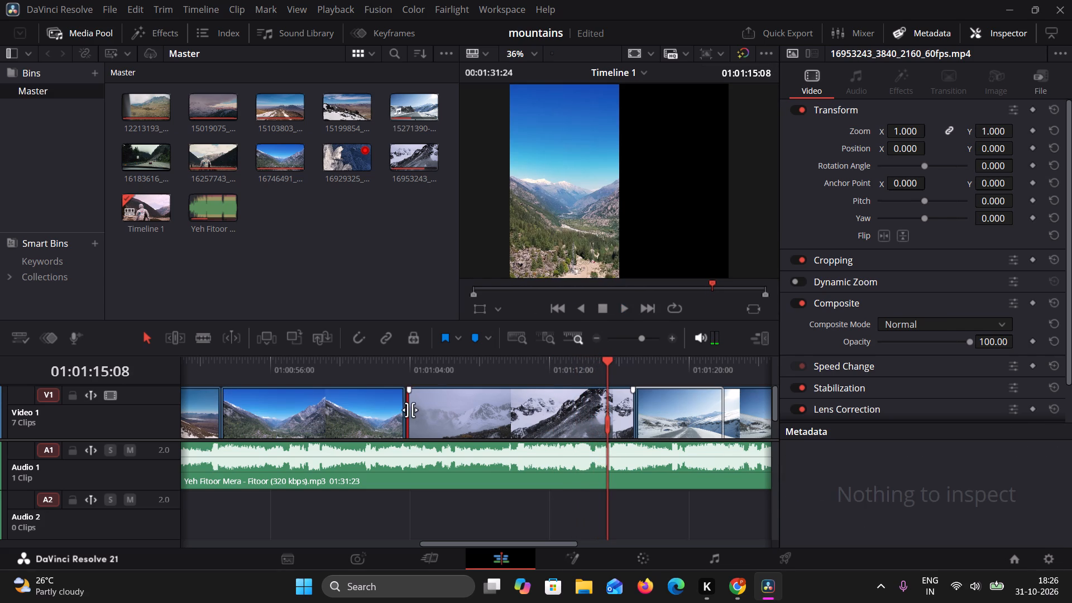
drag(409, 409, 401, 409)
click(393, 409)
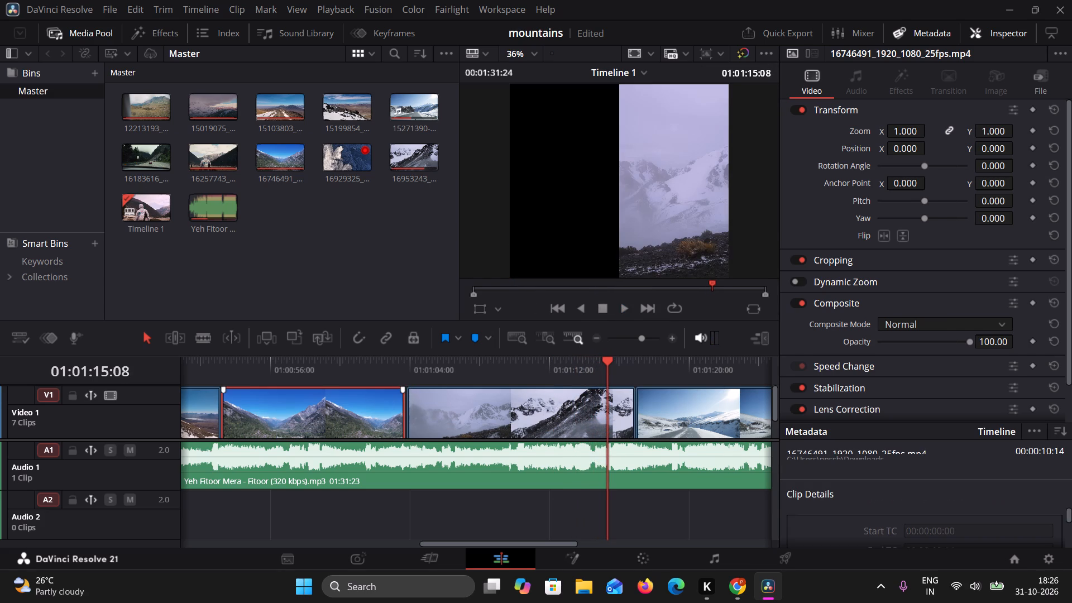
drag(423, 406, 415, 408)
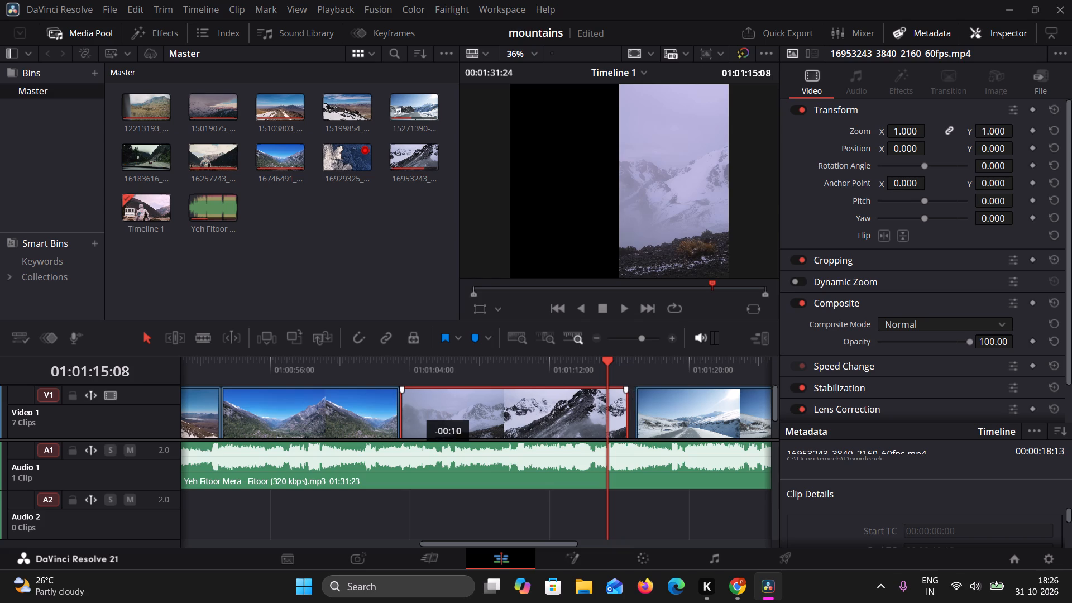
drag(415, 408, 422, 410)
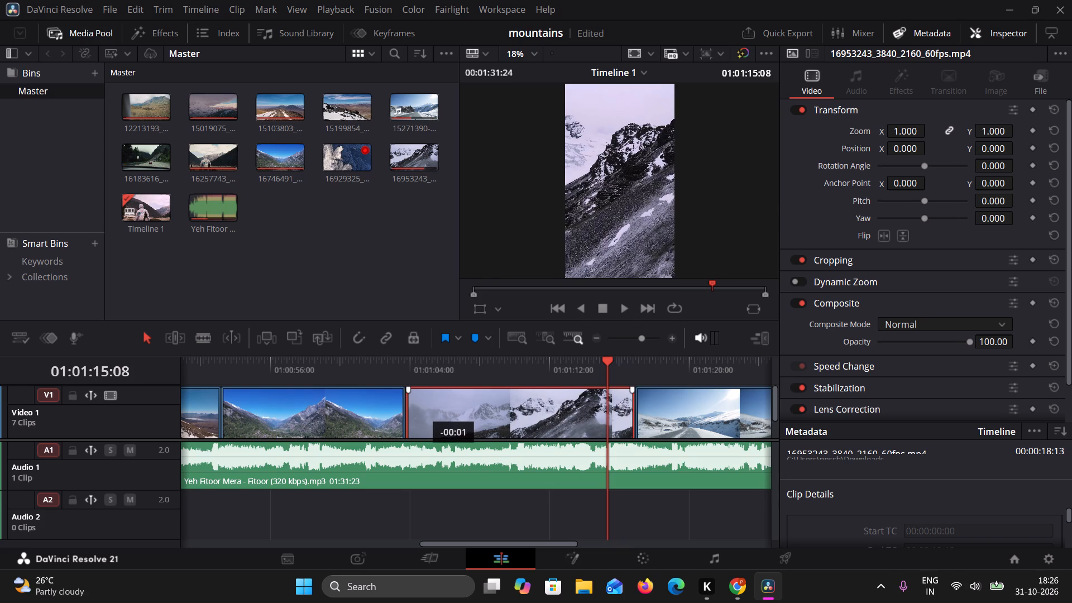
drag(422, 410, 420, 413)
Move the snowy road clip slightly earlier on Video 1 so it meets the end of the snowy peaks clip.
drag(663, 409, 657, 405)
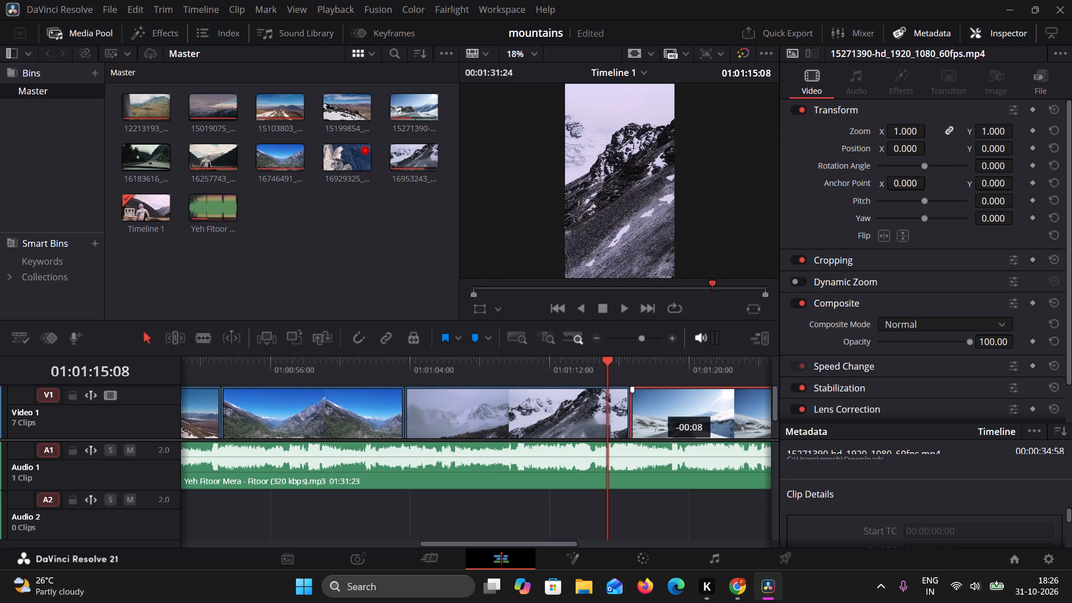
drag(657, 405, 658, 401)
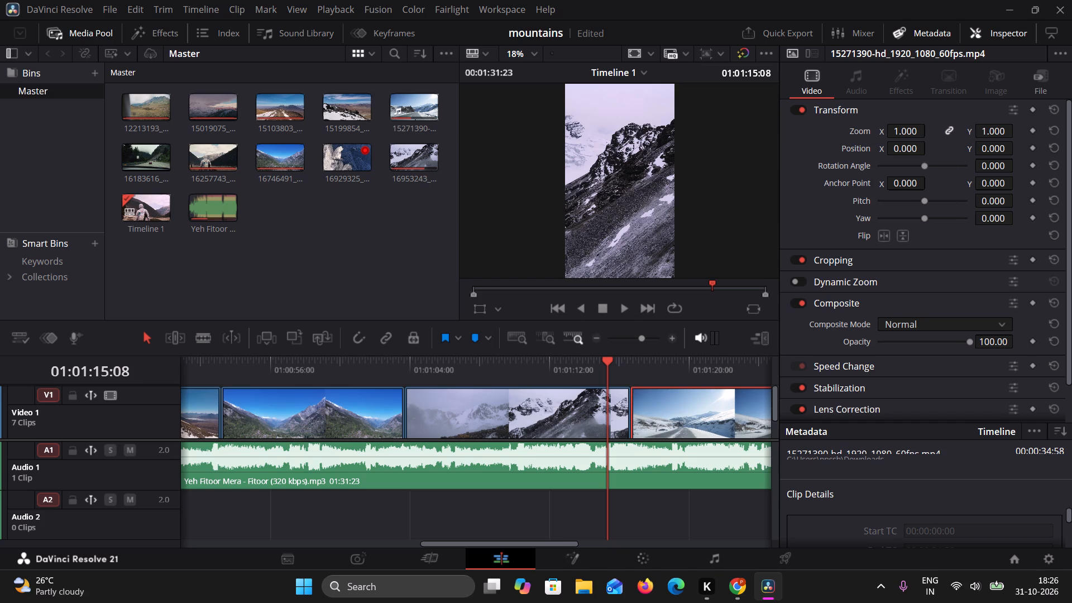
Play the rest of the timeline to review the snowy road clip through to the end.
click(622, 310)
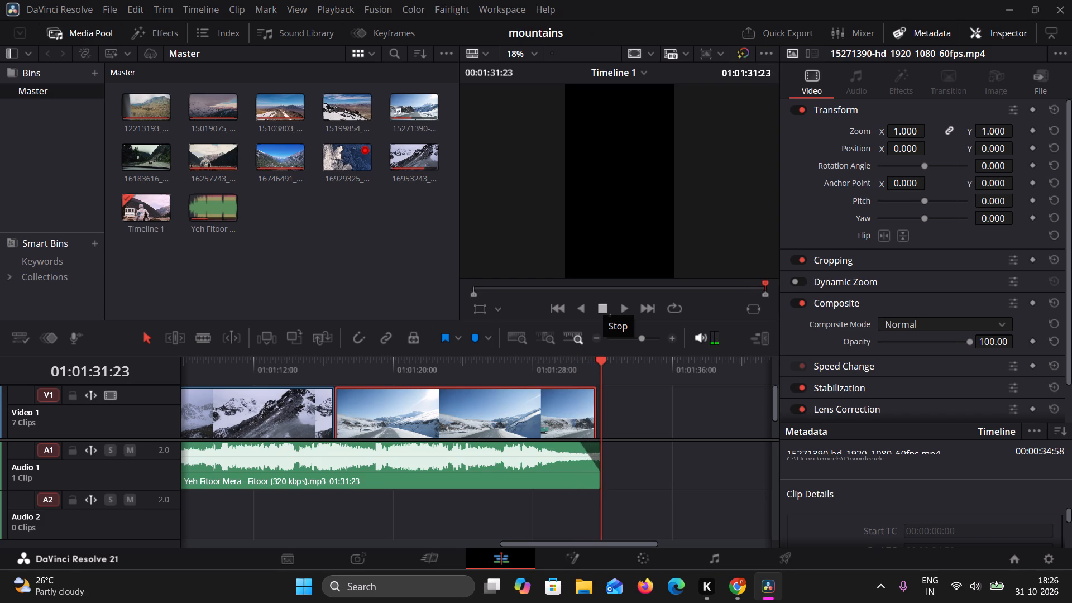
Extend the end of the snowy road clip by about 2 frames toward the end of the song.
drag(602, 452, 592, 452)
click(599, 409)
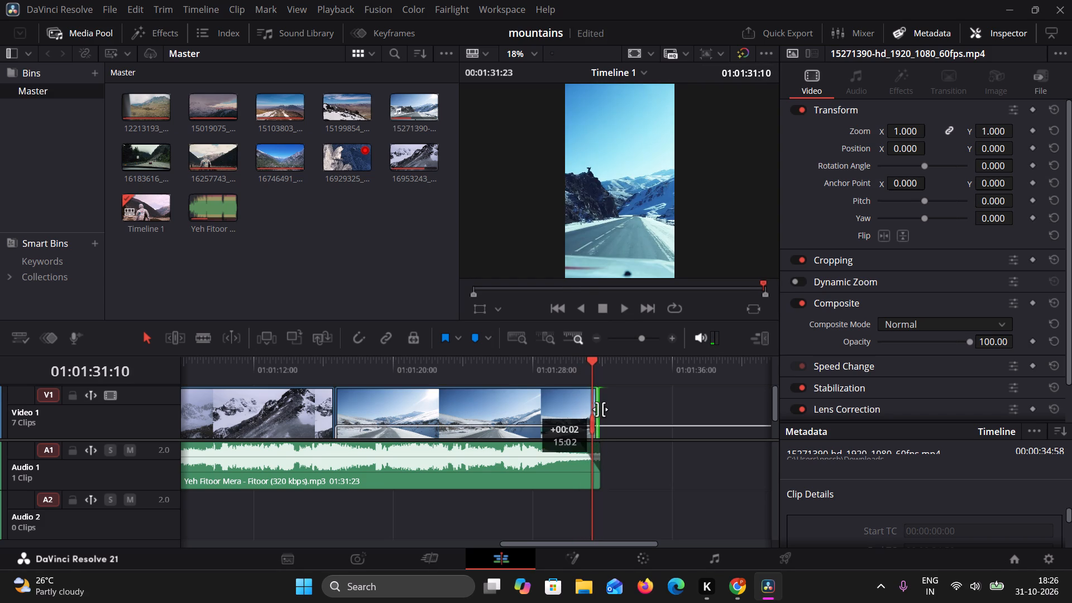
Play the timeline's last moments to check the ending, and return the playhead to the beginning.
click(619, 313)
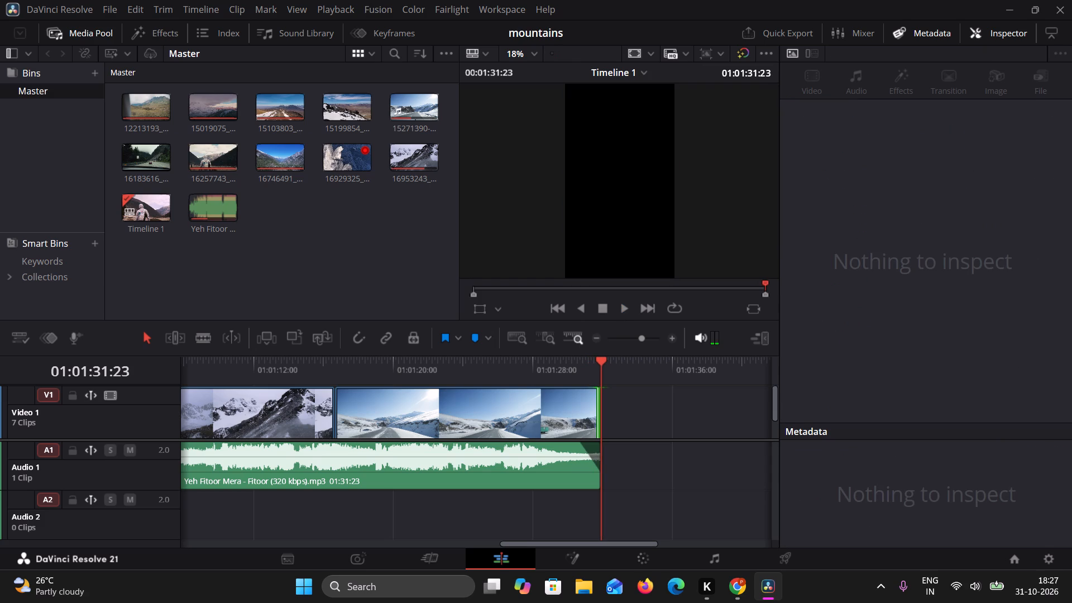
drag(601, 359, 294, 379)
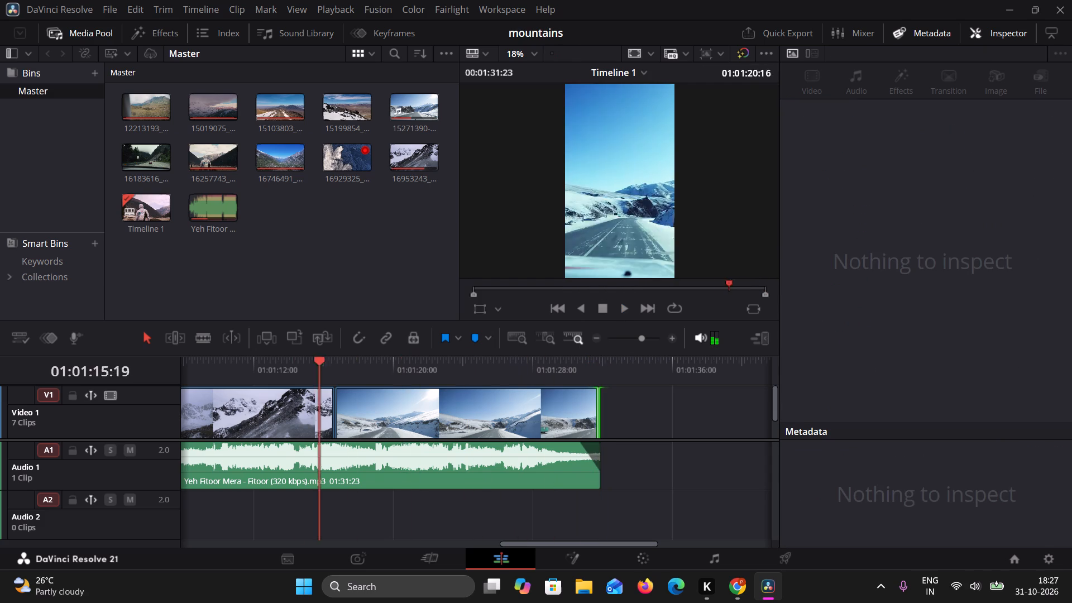
drag(294, 379, 67, 379)
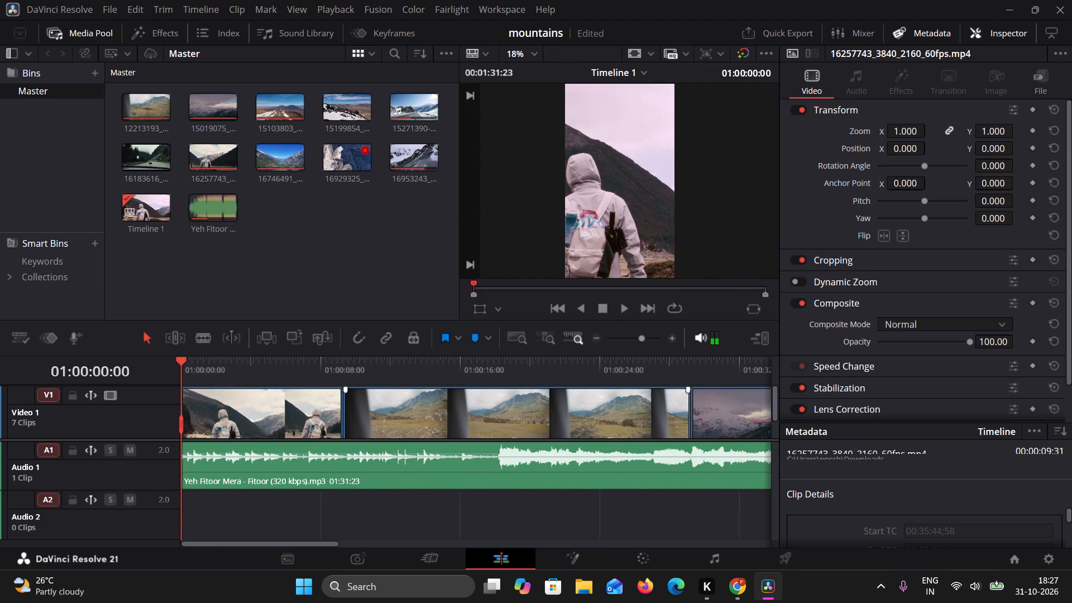
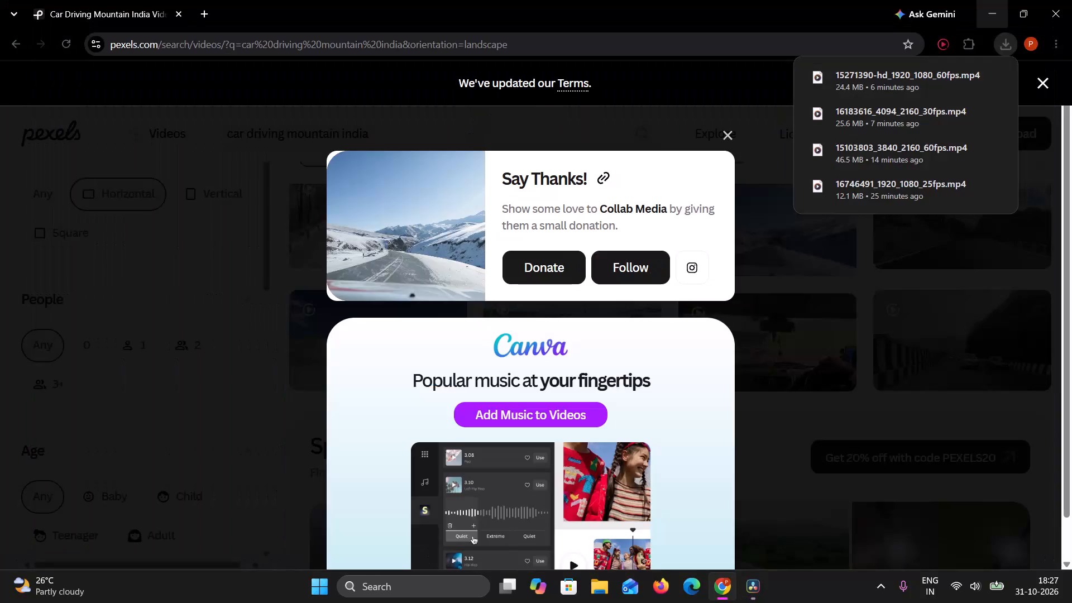
Minimize the browser window and launch the Kuro application from the desktop.
click(1003, 6)
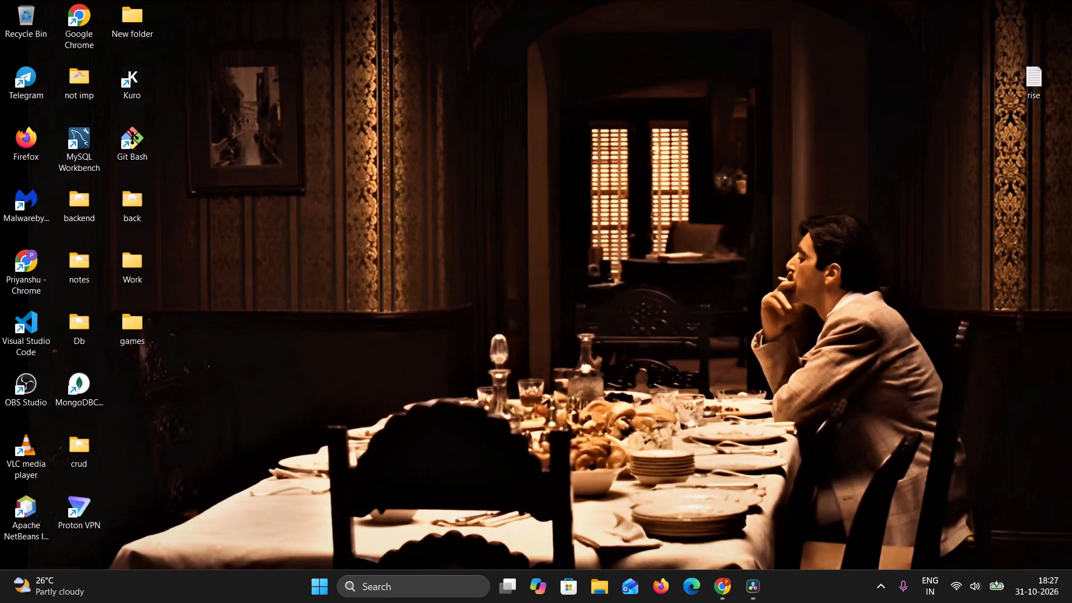
double_click(130, 75)
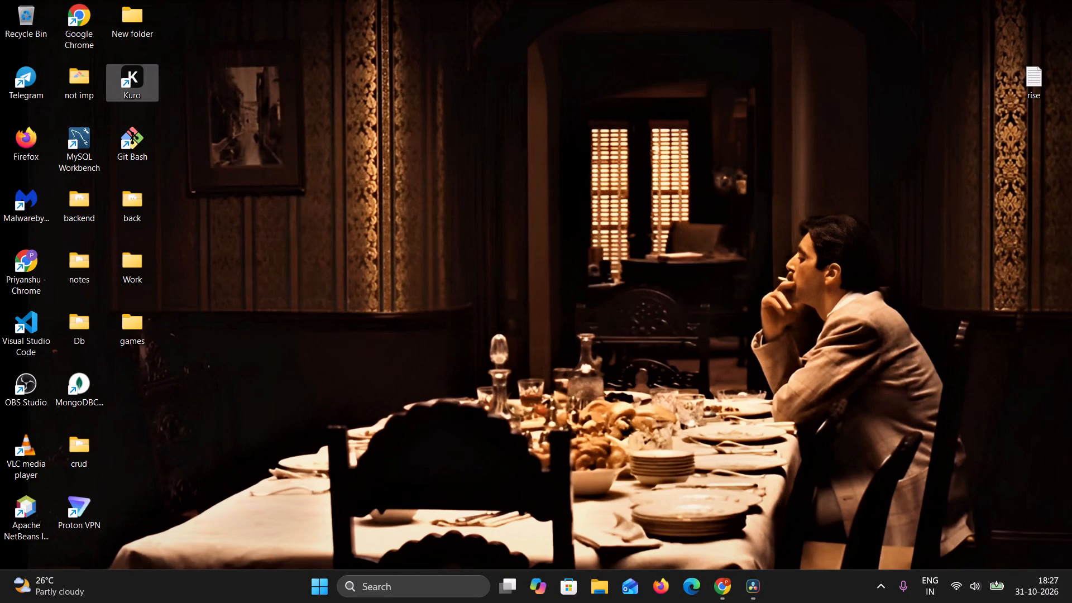